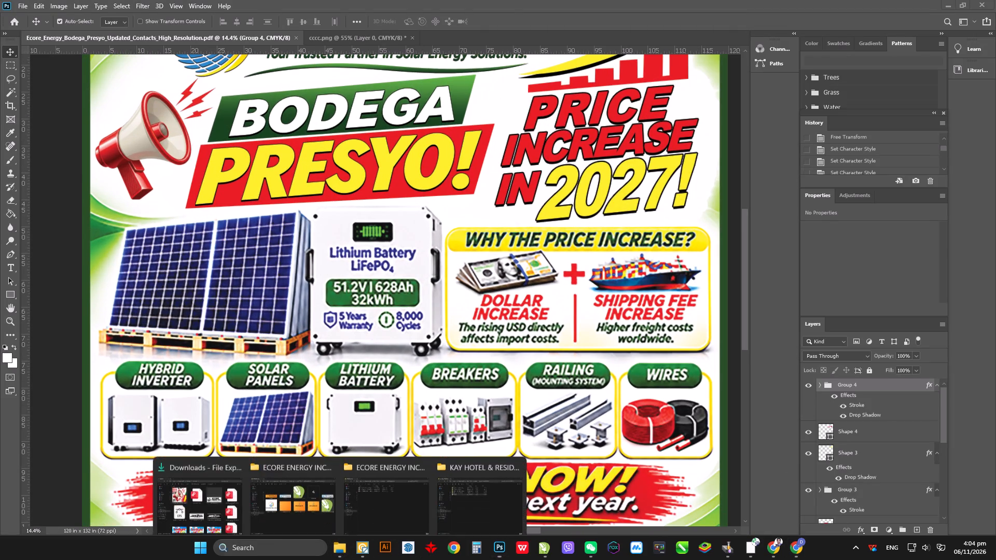
left_click(199, 504)
scroll(450, 260, "up", 11)
left_click(310, 206)
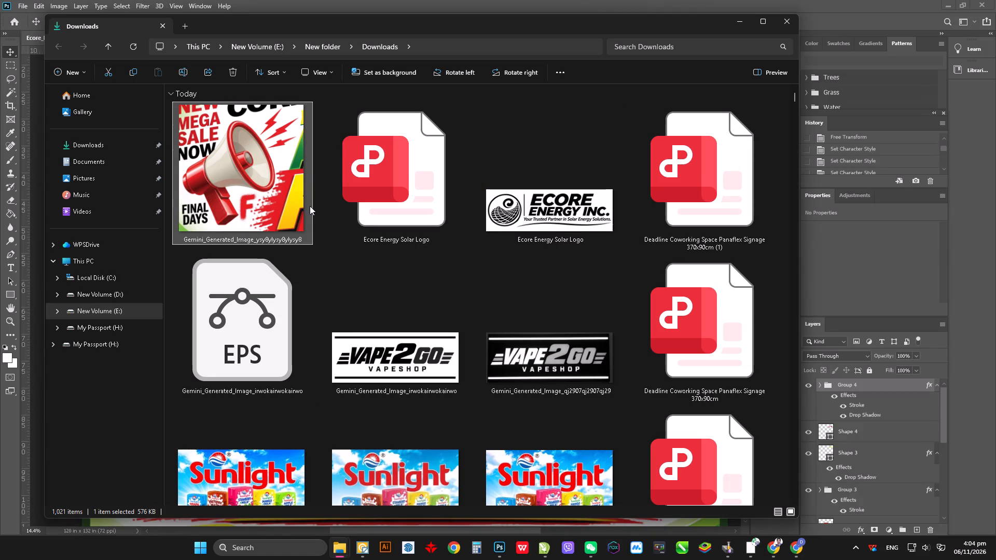
key("F5")
left_click(260, 170)
left_click(501, 169, "shift")
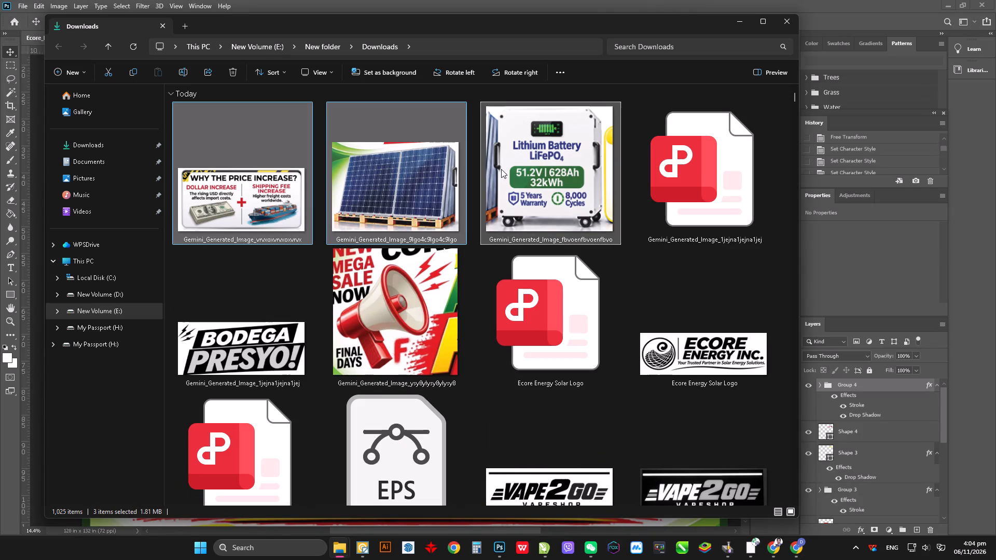
left_click_drag(251, 194, 572, 344)
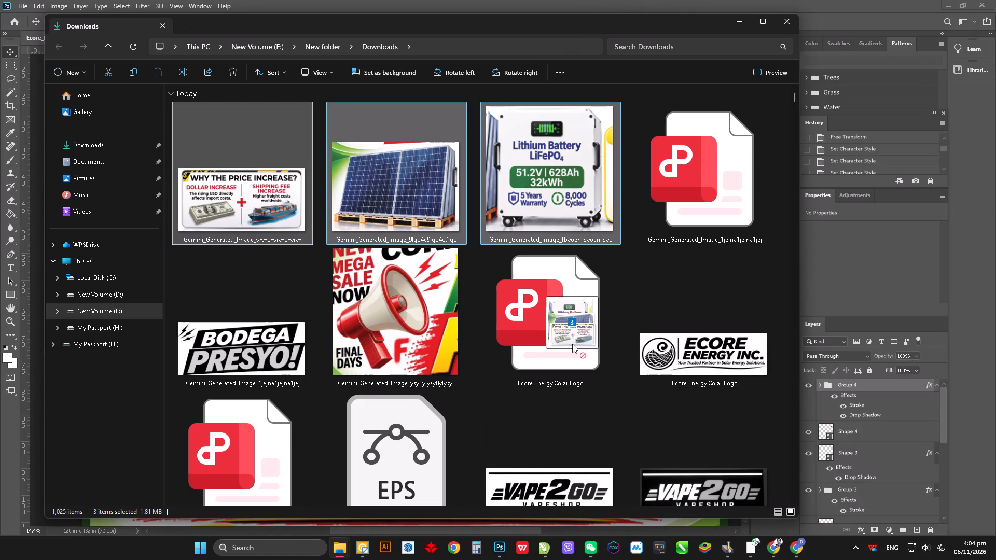
left_click_drag(572, 344, 749, 371)
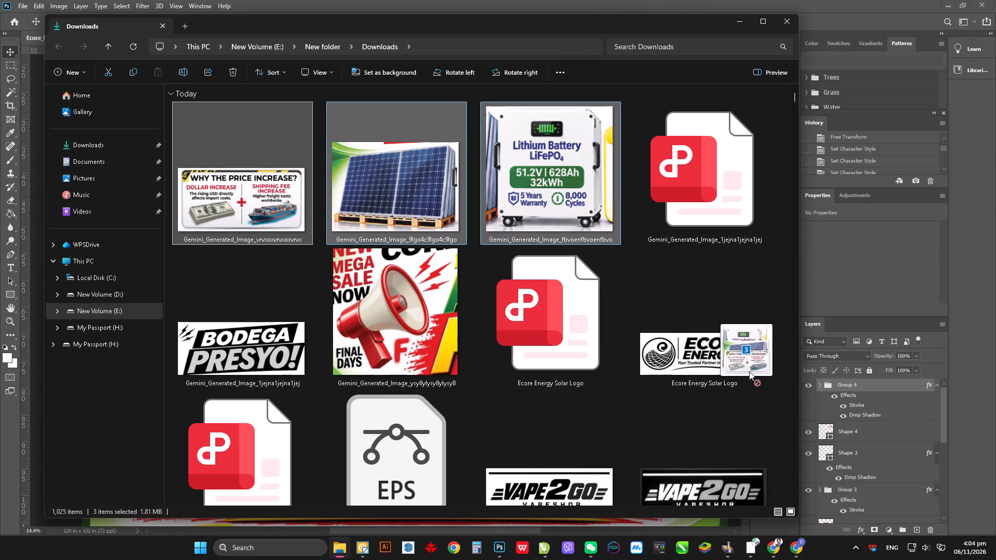
left_click_drag(749, 371, 499, 553)
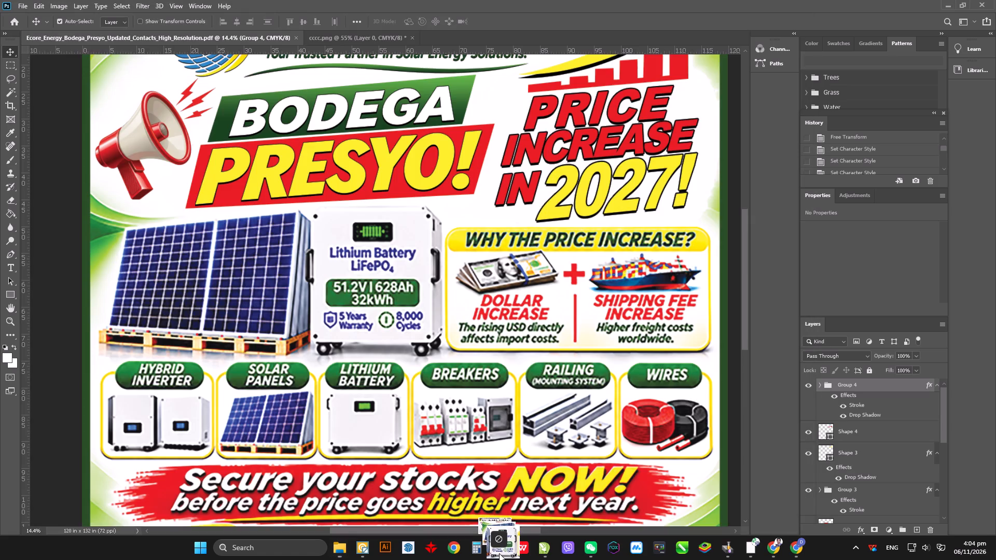
left_click_drag(499, 553, 496, 317)
key("Return")
key("Return")
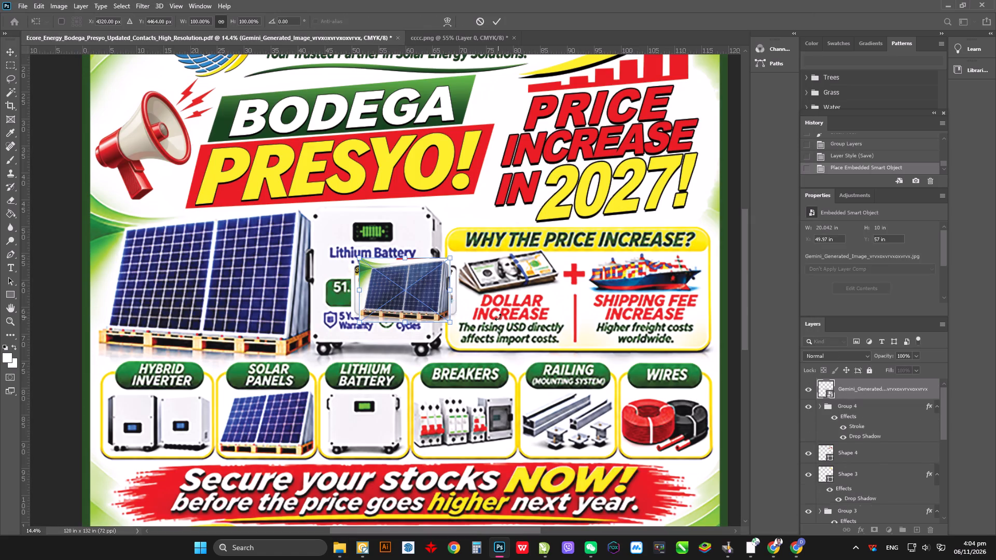
key("Return")
Spread out the placed images: battery and solar panels over the large solar panel picture, price increase over its original section.
left_click_drag(396, 285, 191, 304)
left_click_drag(418, 294, 315, 294)
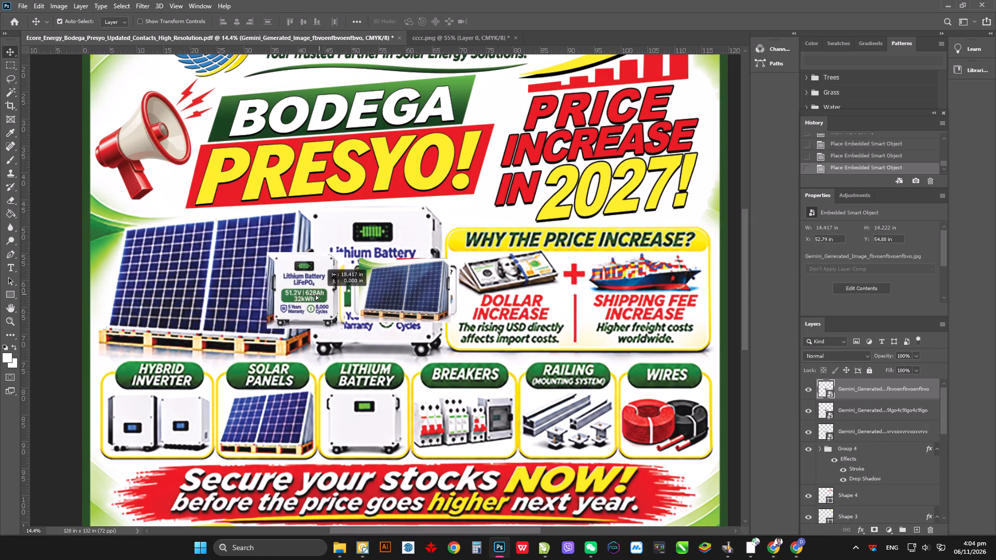
left_click_drag(315, 294, 298, 294)
left_click_drag(423, 301, 243, 265)
left_click_drag(428, 299, 543, 326)
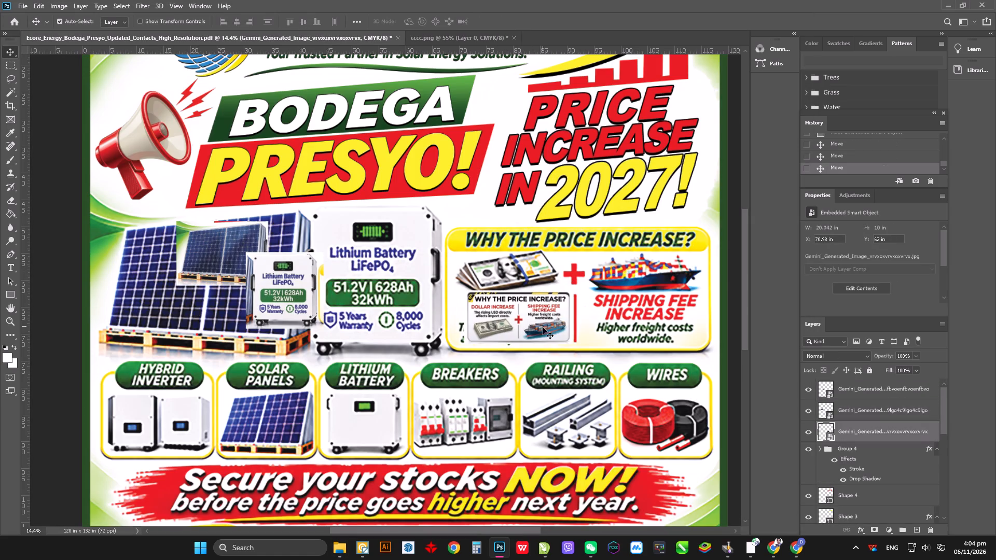
Move the small price-increase image to the lower-left corner of the original price-increase box.
scroll(539, 339, "up", 15, "alt")
scroll(512, 334, "down", 7, "ctrl")
left_click_drag(480, 290, 442, 305)
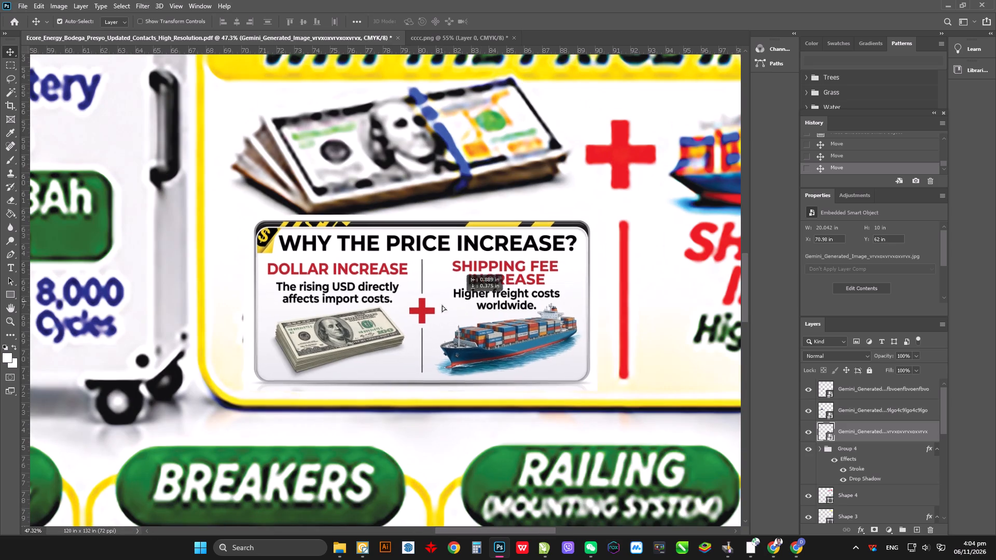
left_click_drag(442, 305, 413, 325)
Scale the price-increase image up to about 50.4 × 25.2 in so it covers the original box.
scroll(343, 333, "down", 11, "alt")
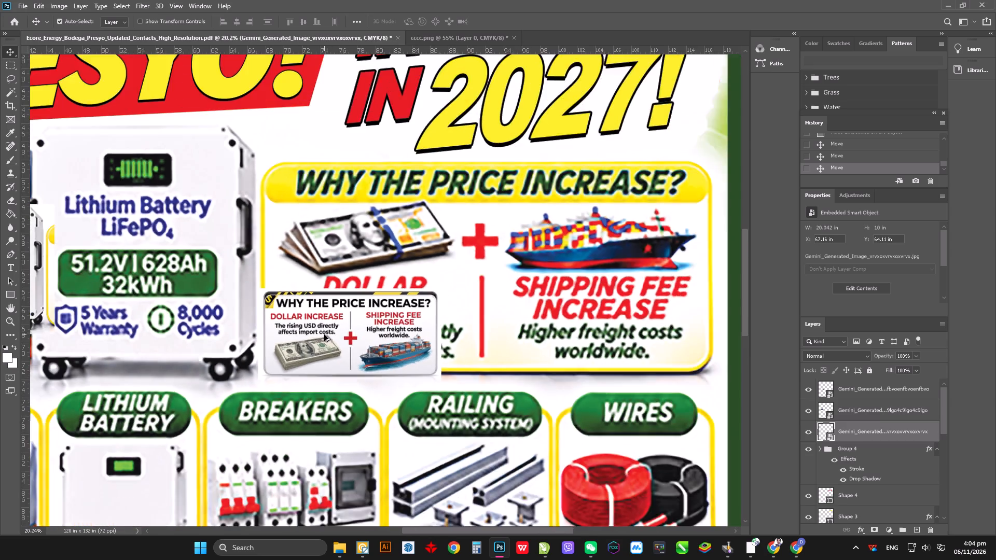
scroll(324, 334, "down", 1, "alt")
scroll(397, 324, "up", 1)
key("ctrl+t")
left_click(399, 318)
left_click_drag(396, 312, 442, 292)
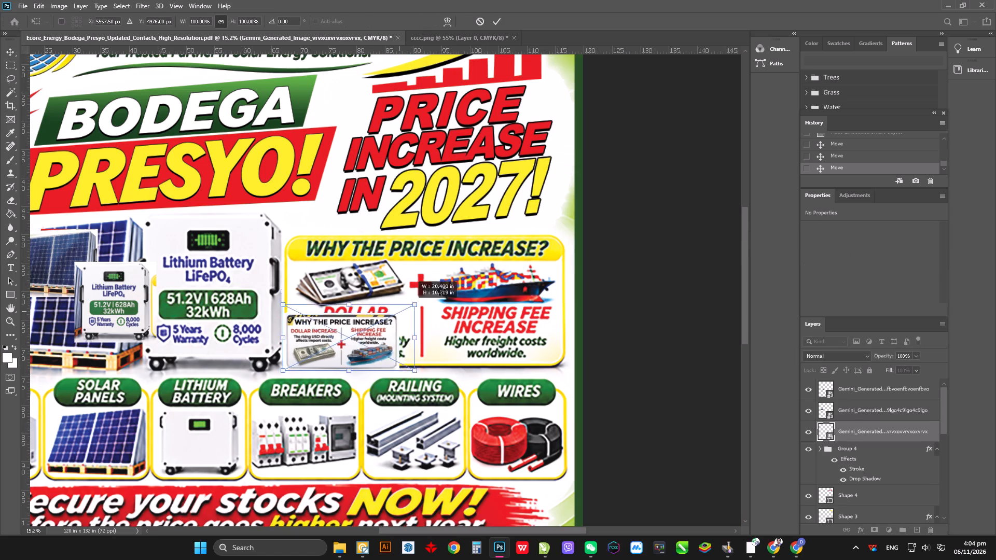
left_click_drag(442, 292, 569, 225)
key("Return")
Shift the enlarged price-increase image straight down by about 0.47 in over the original box.
scroll(458, 287, "up", 3, "alt")
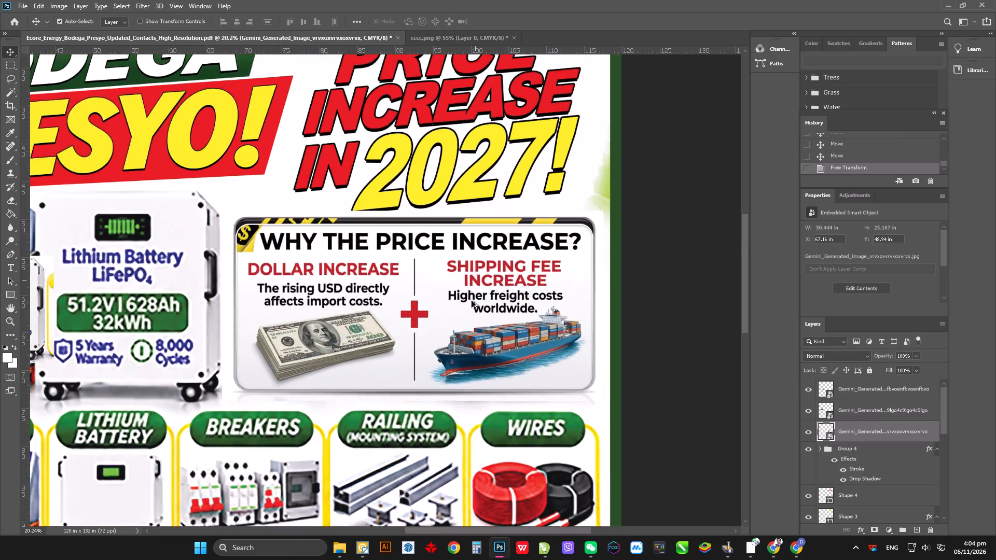
scroll(472, 301, "up", 4, "alt")
left_click_drag(466, 286, 466, 291)
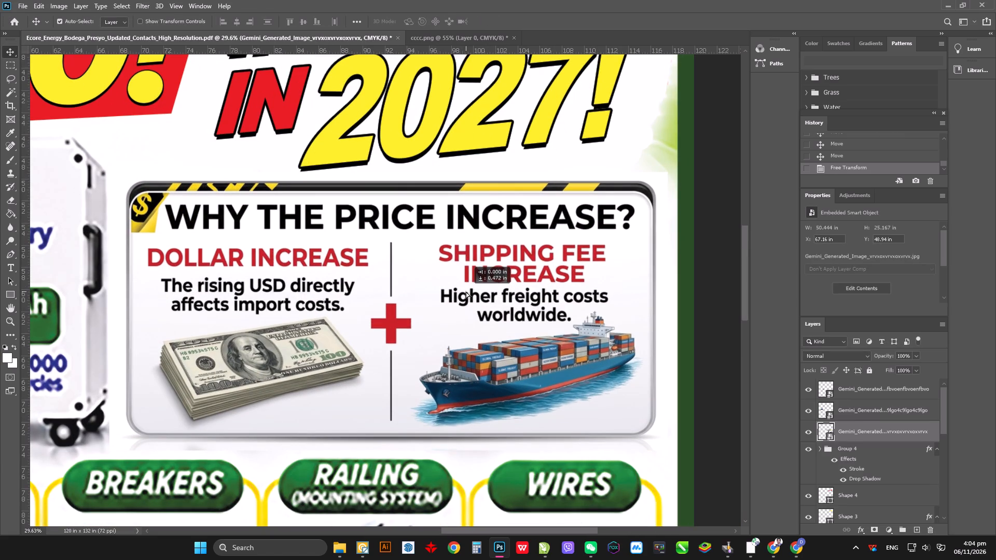
left_click_drag(466, 291, 466, 292)
scroll(557, 283, "down", 3, "alt")
scroll(572, 369, "up", 7, "alt")
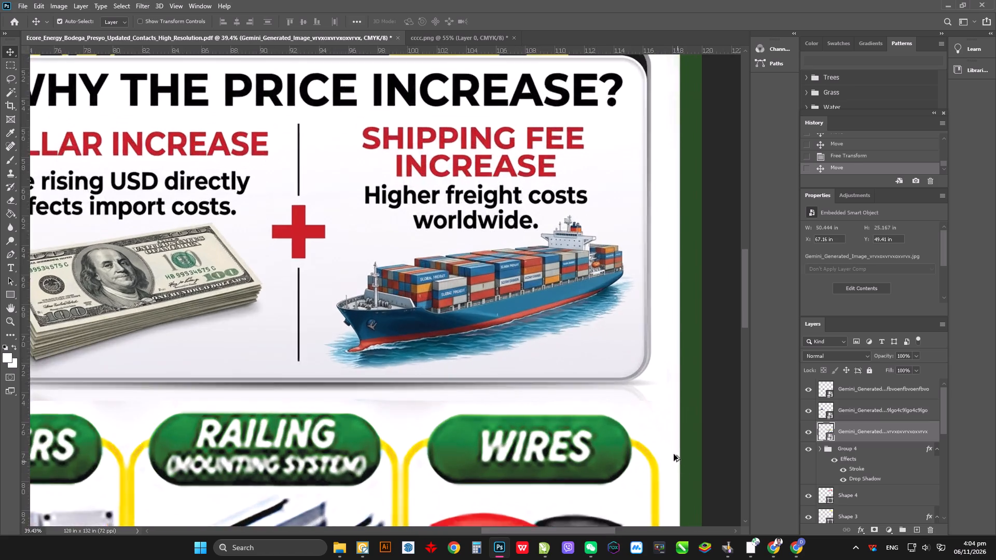
Move the small HD battery image onto the large original lithium battery picture.
scroll(658, 385, "down", 17, "alt")
scroll(186, 291, "up", 11, "alt")
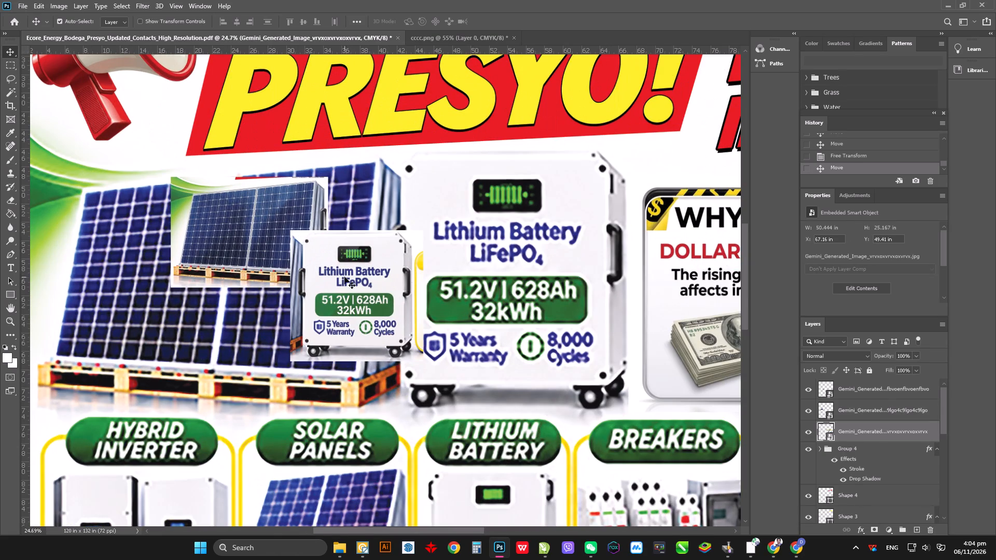
left_click(344, 277)
left_click_drag(346, 296, 546, 337)
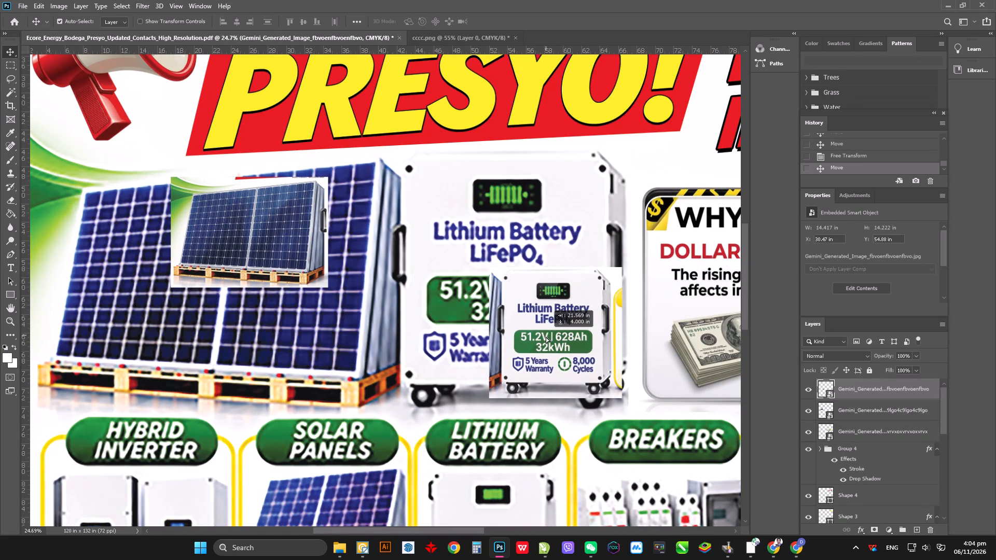
left_click_drag(546, 337, 521, 287)
Duplicate the small battery image and place the copy above it, over the upper part of the original battery.
scroll(567, 302, "up", 13, "alt")
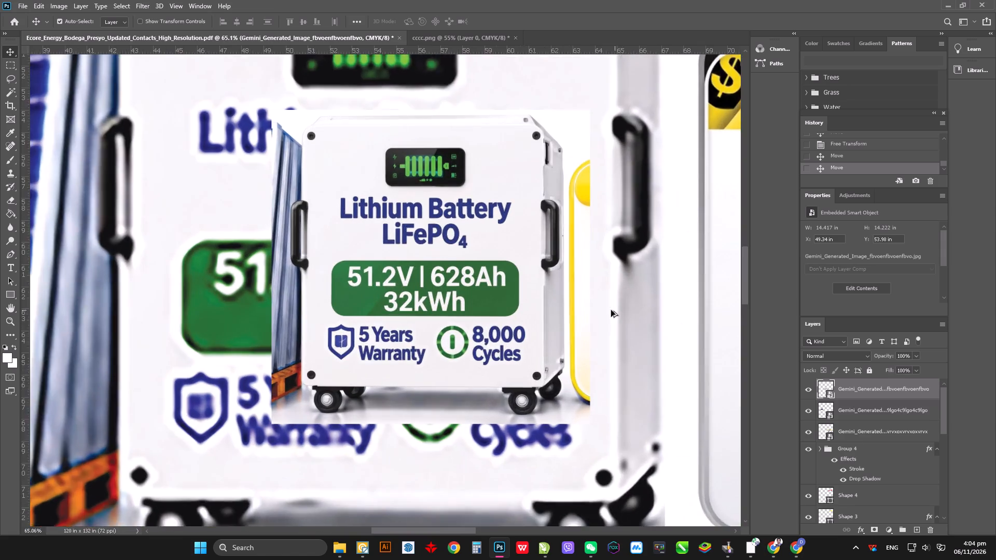
scroll(558, 421, "down", 11, "alt")
scroll(456, 324, "down", 2, "alt")
scroll(490, 356, "up", 3, "alt")
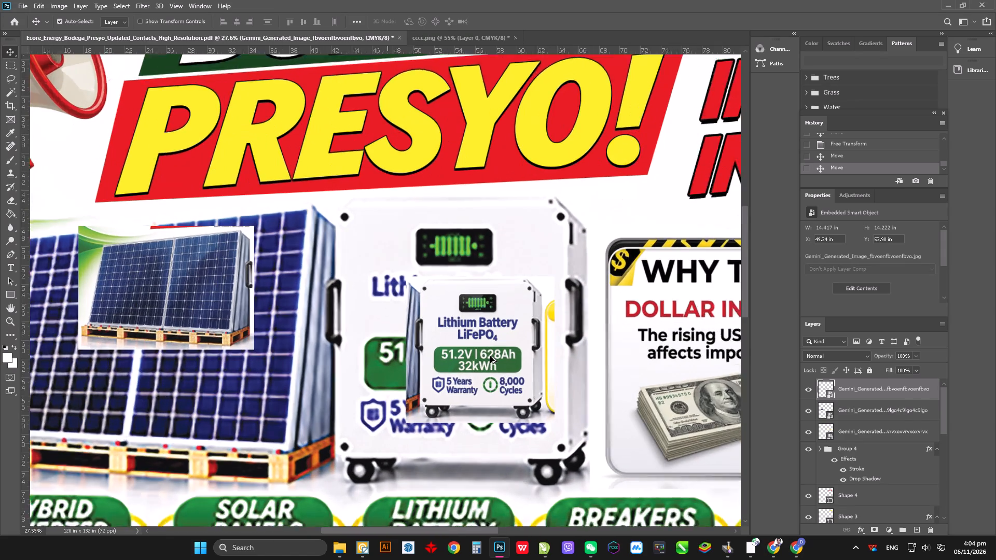
scroll(482, 344, "up", 2, "alt")
left_click_drag(450, 328, 460, 264, "alt")
left_click_drag(479, 278, 434, 234)
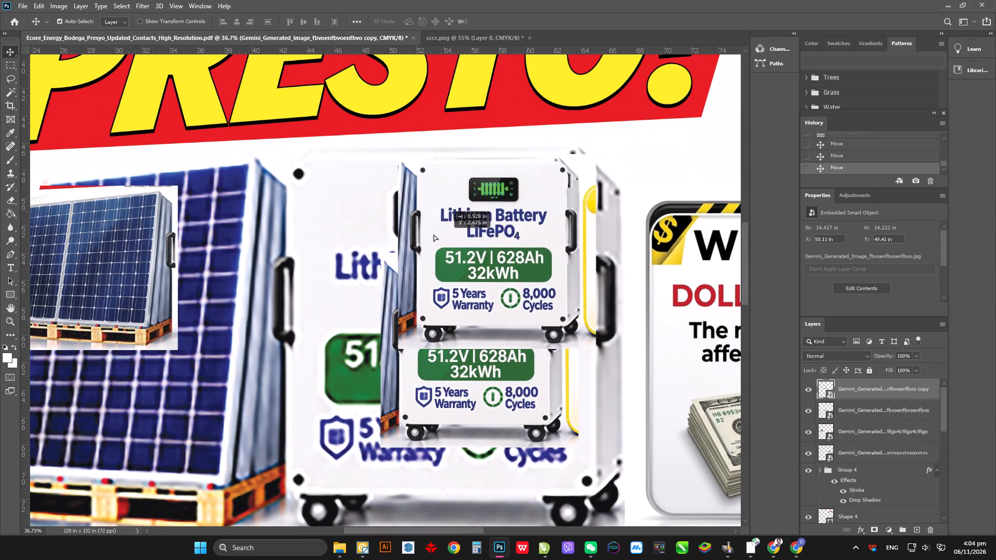
left_click_drag(434, 234, 435, 263)
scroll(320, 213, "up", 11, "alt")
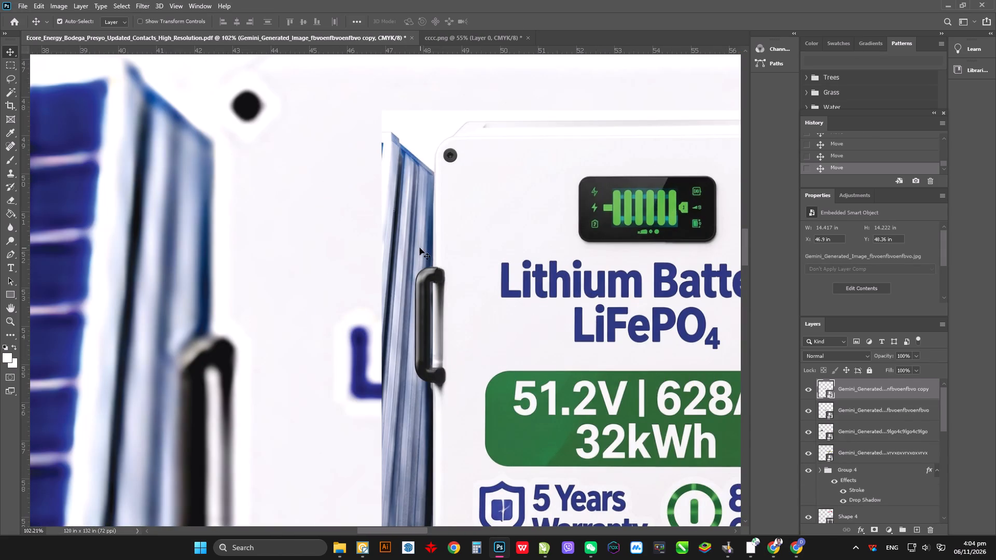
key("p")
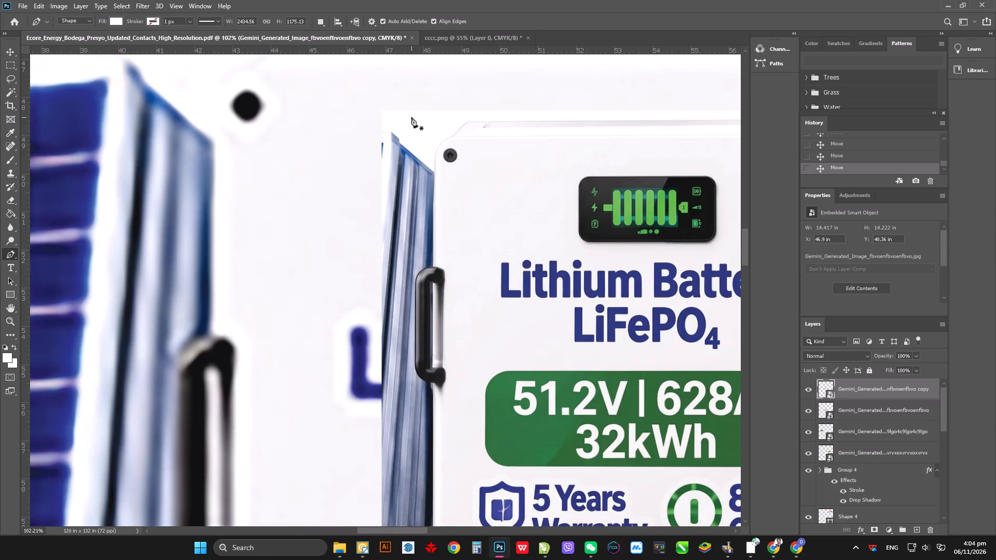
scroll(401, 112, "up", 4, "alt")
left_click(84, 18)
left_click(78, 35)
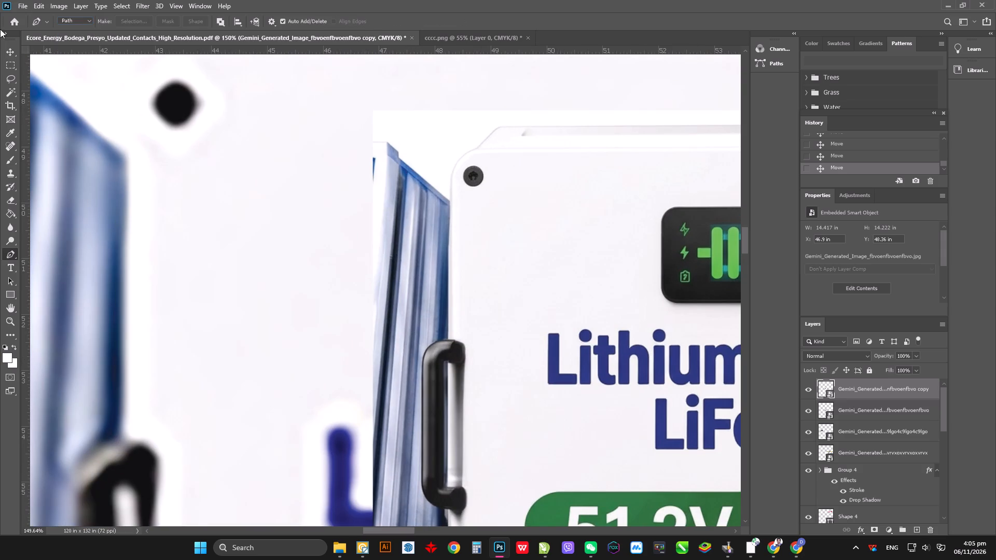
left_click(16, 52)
Move the duplicate battery image to the upper-left corner of the original lithium battery picture.
scroll(514, 202, "down", 17, "alt")
left_click_drag(552, 268, 509, 255)
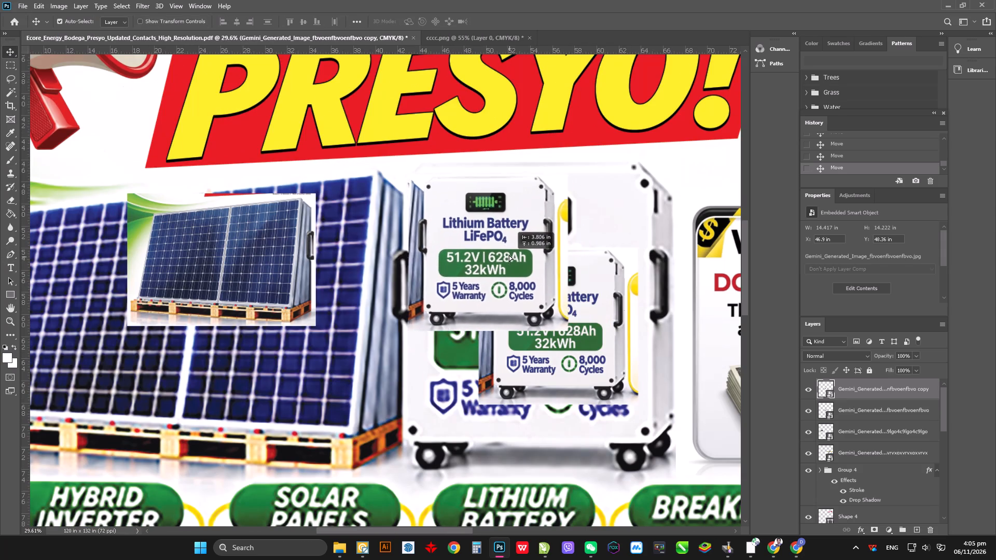
left_click_drag(509, 255, 494, 246)
Scale the battery copy up to about 29.07 × 28.68 in and shift it about 0.8 in left over the original battery.
key("ctrl+t")
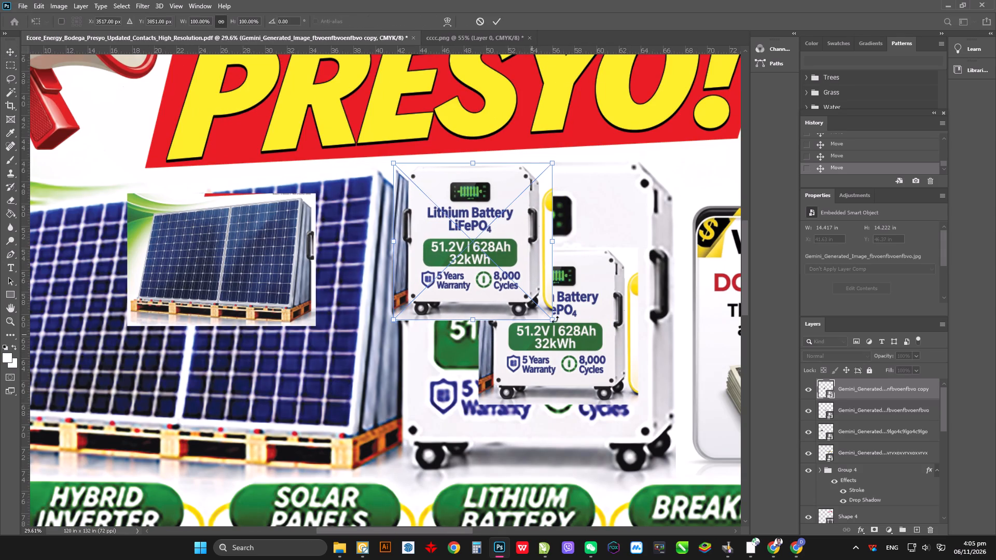
left_click(556, 319)
left_click_drag(553, 320, 673, 439)
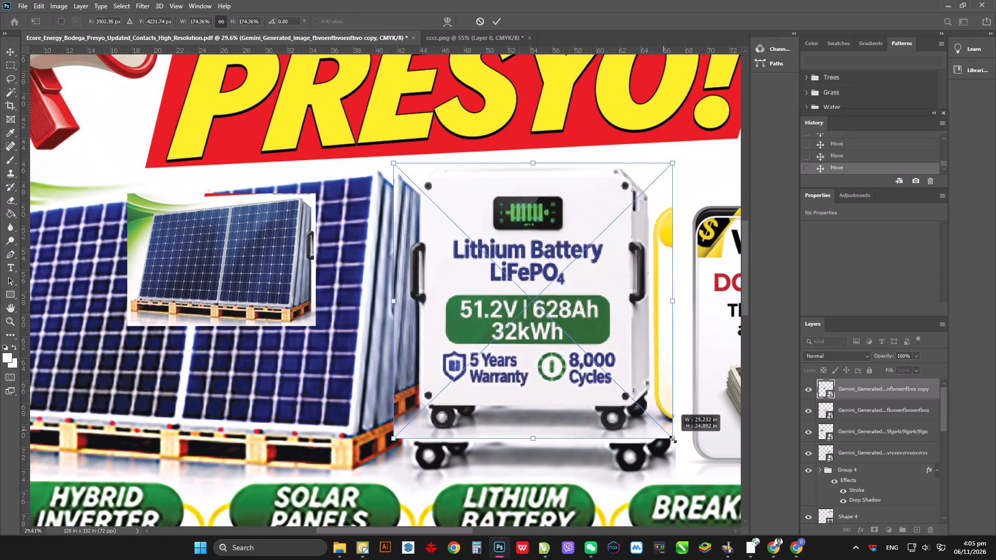
left_click_drag(673, 439, 698, 495)
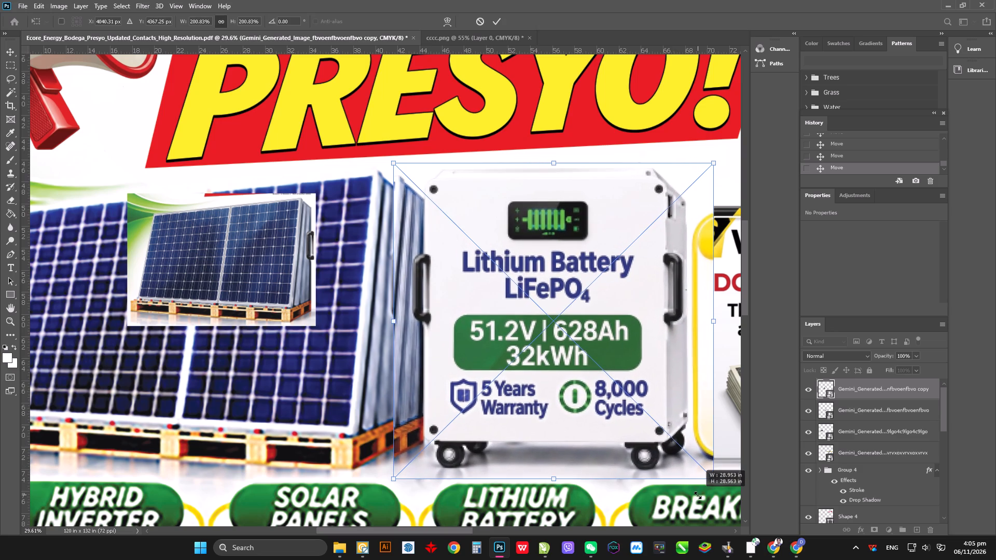
left_click_drag(698, 495, 698, 497)
left_click_drag(634, 389, 629, 390)
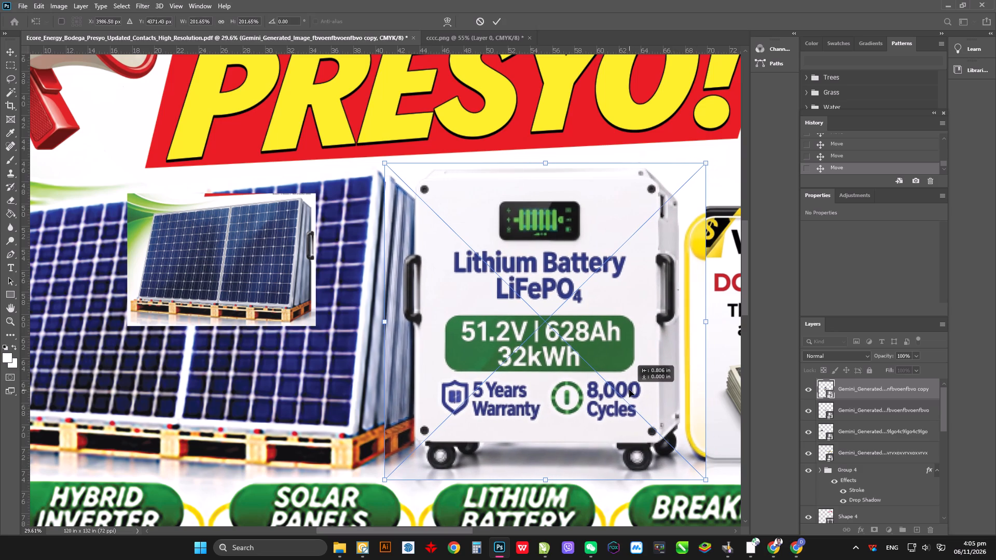
left_click_drag(629, 390, 629, 390)
key("Return")
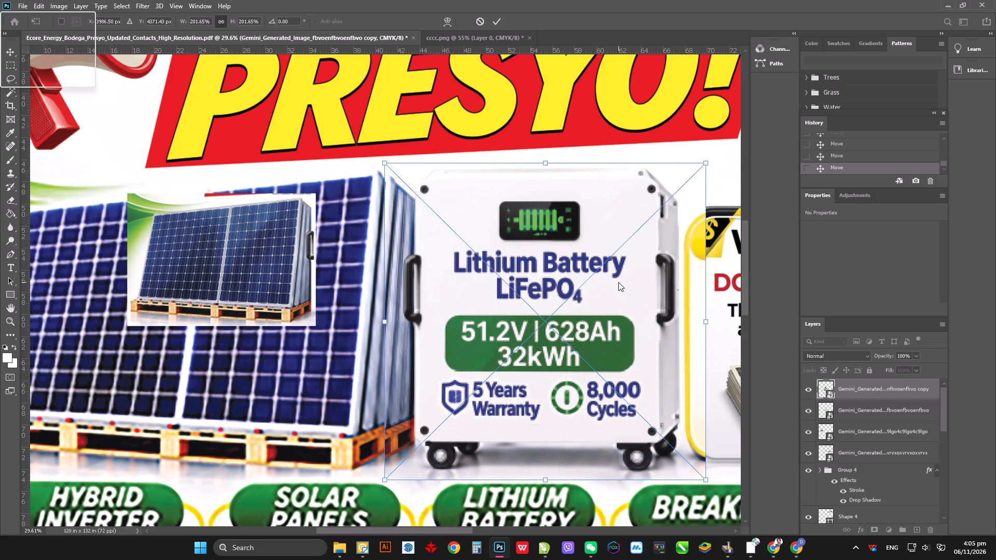
left_click(577, 228)
key("Return")
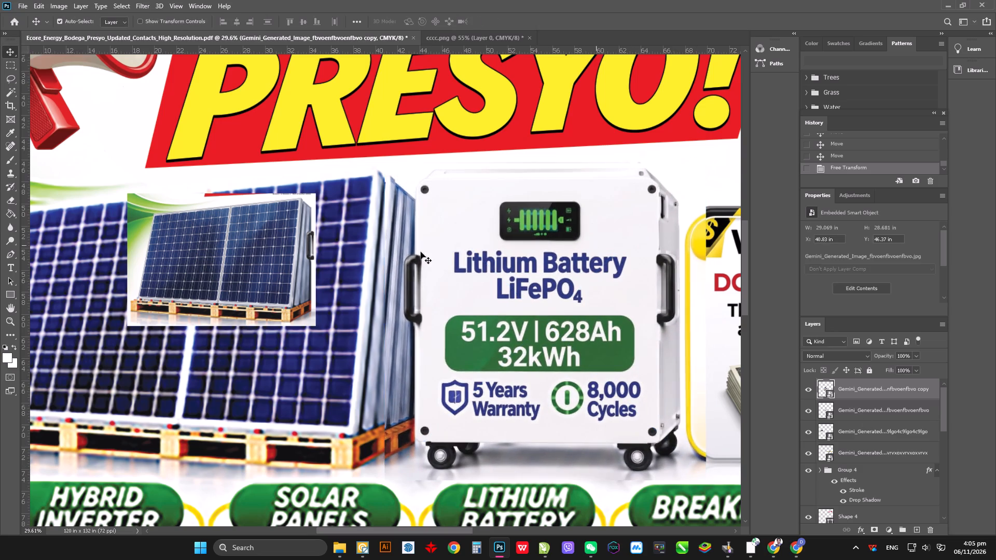
Rasterize the enlarged battery copy's smart object layer so it can be erased.
scroll(400, 259, "down", 4, "alt")
scroll(685, 320, "up", 7, "alt")
left_click(518, 173)
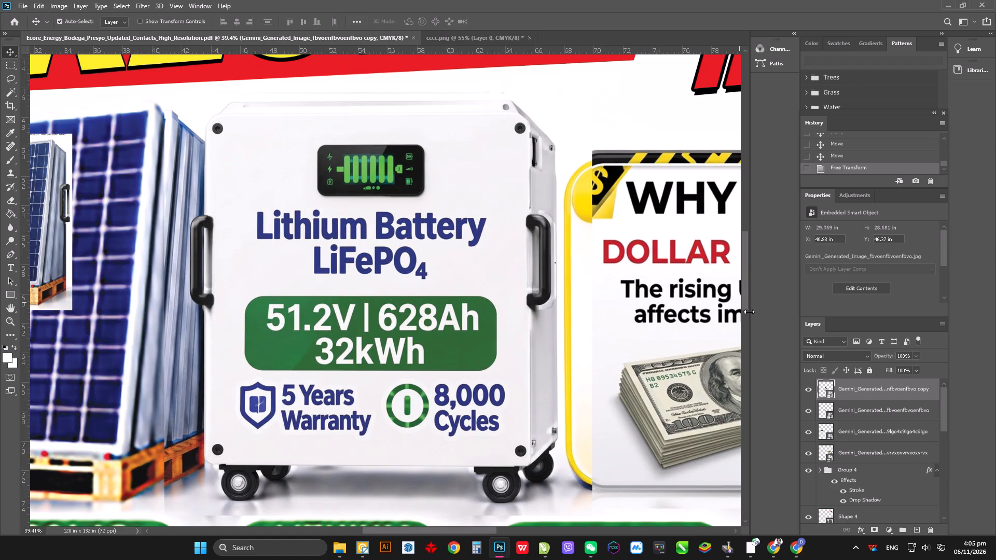
key("e")
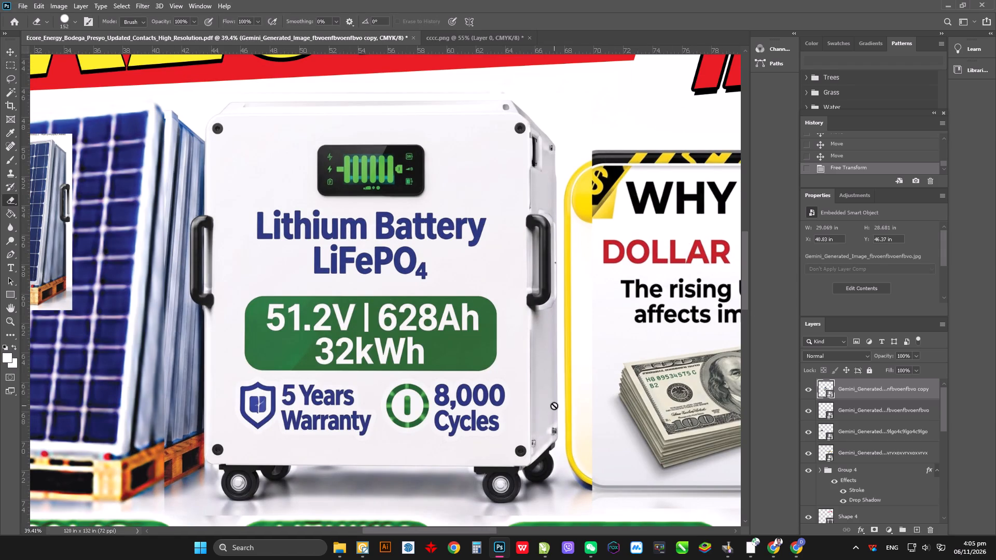
key("e")
left_click(570, 274)
key("Return")
With the 152 px hard Eraser, remove the battery image's right-hand excess covering the price-increase box, including the yellow border strip.
right_click(583, 220)
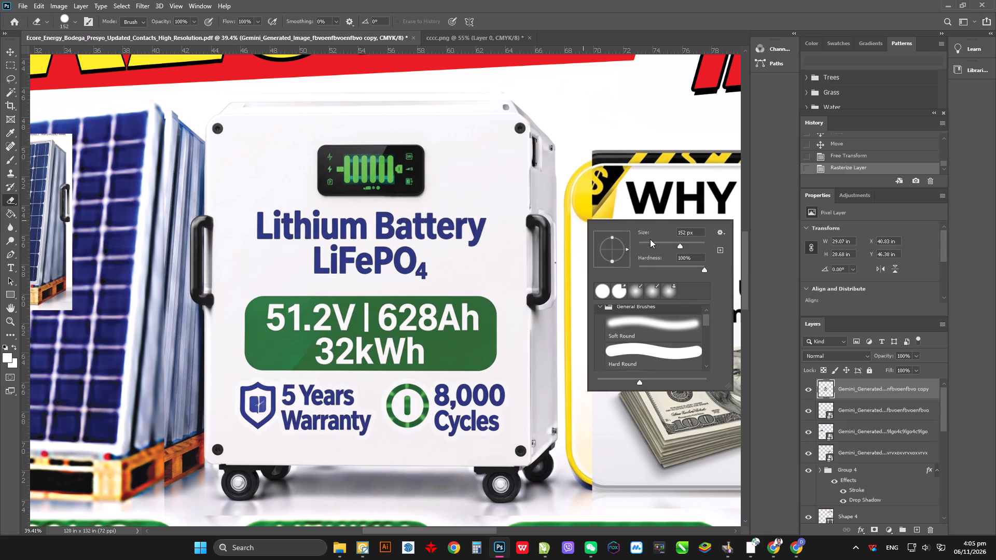
left_click(699, 0)
left_click_drag(614, 139, 614, 150)
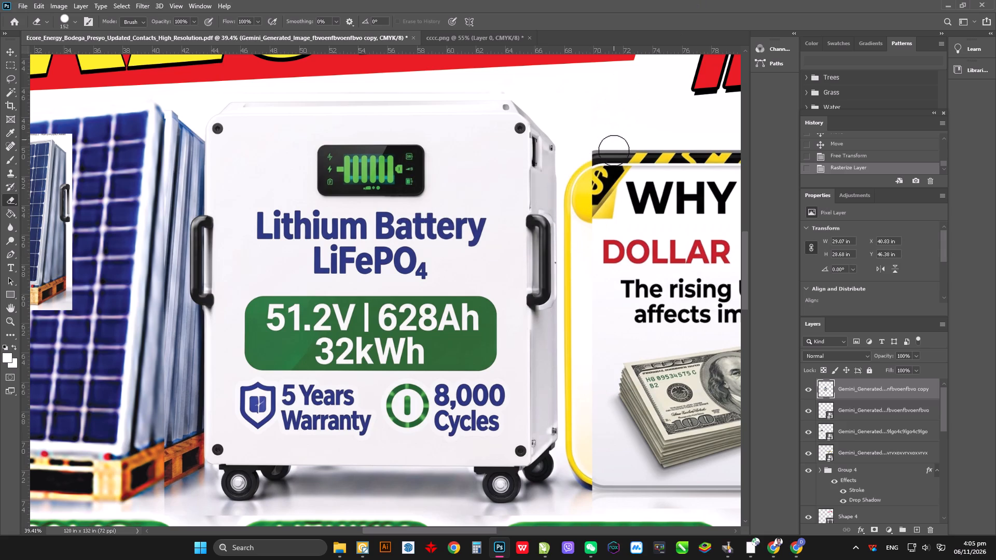
left_click_drag(614, 150, 584, 162)
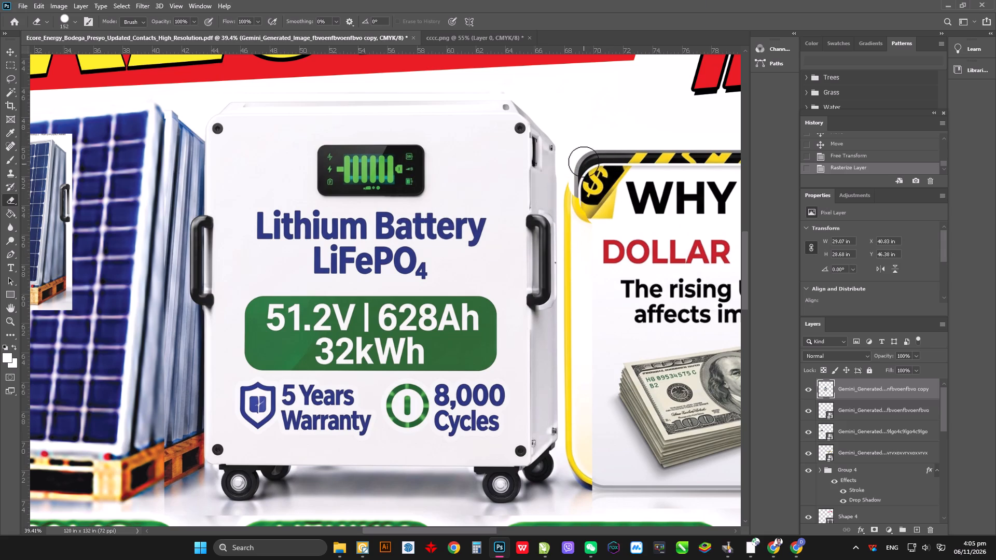
left_click_drag(584, 162, 582, 350)
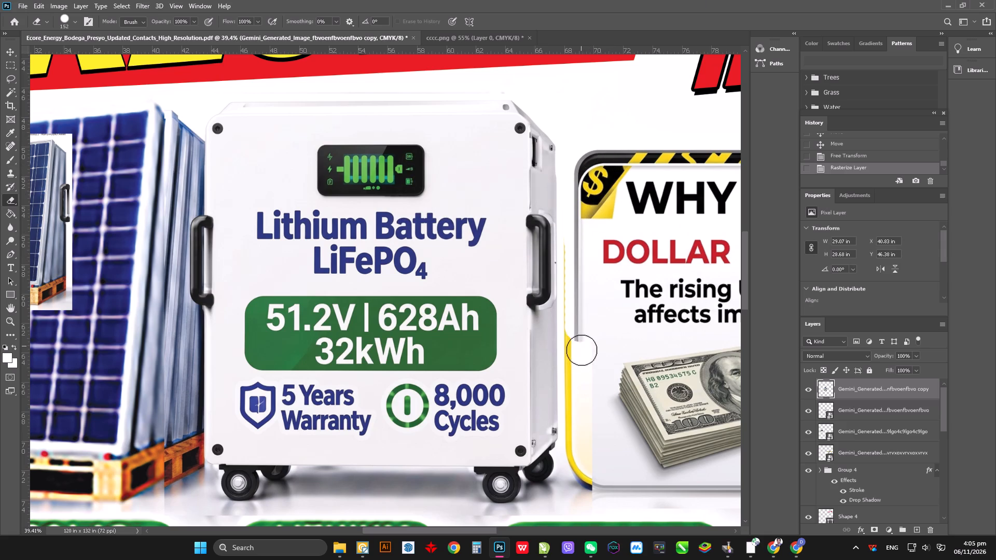
left_click_drag(582, 350, 589, 437)
left_click_drag(586, 449, 590, 522)
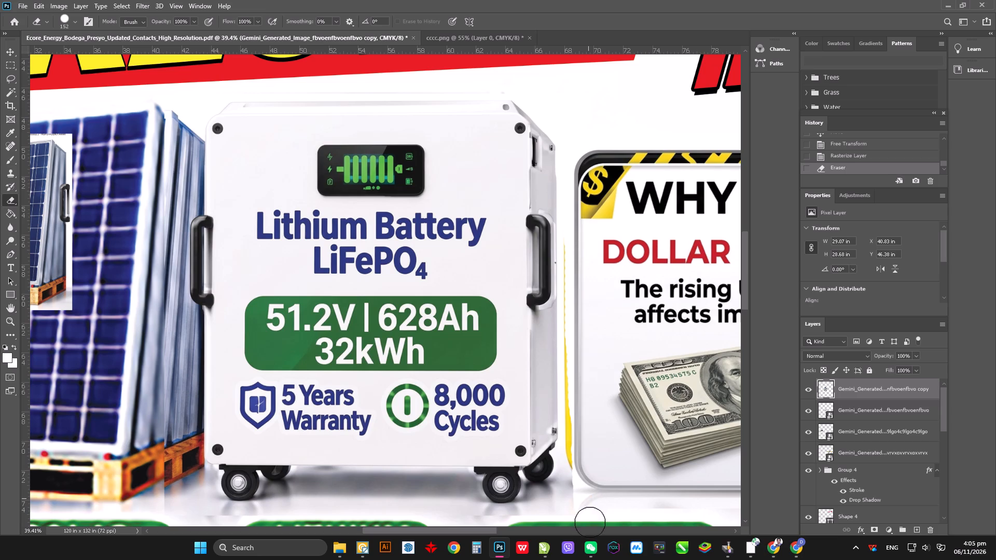
left_click_drag(590, 522, 578, 411)
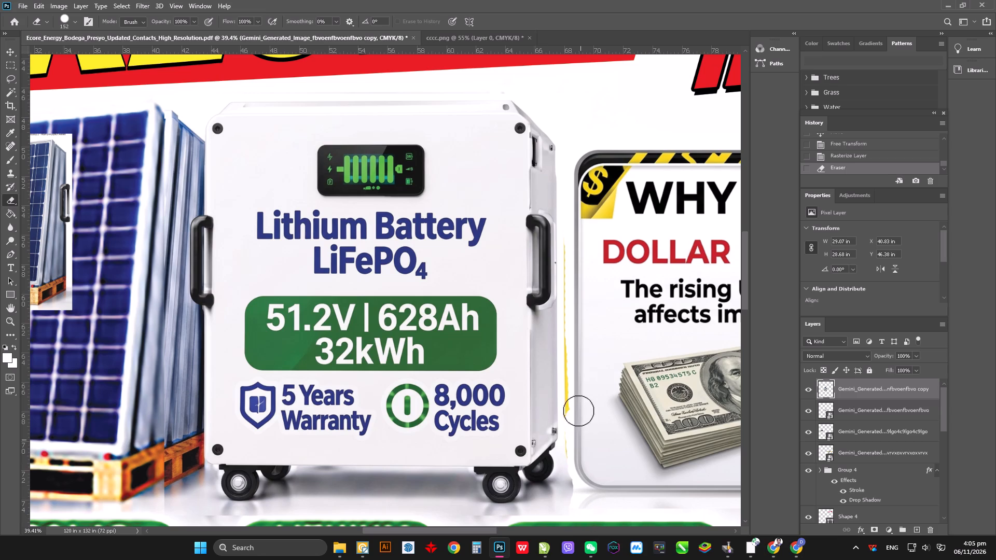
left_click_drag(578, 411, 589, 105)
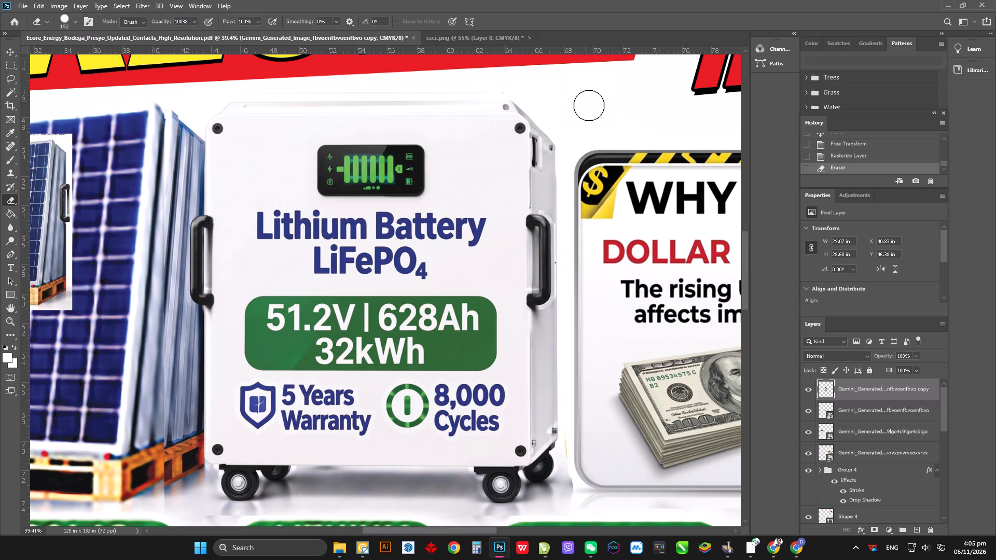
left_click_drag(589, 105, 608, 233)
Erase the leftover yellow strip and background between the battery's rear wheel and the price-increase box's lower-left corner.
scroll(605, 237, "down", 6, "alt")
scroll(613, 348, "up", 12, "alt")
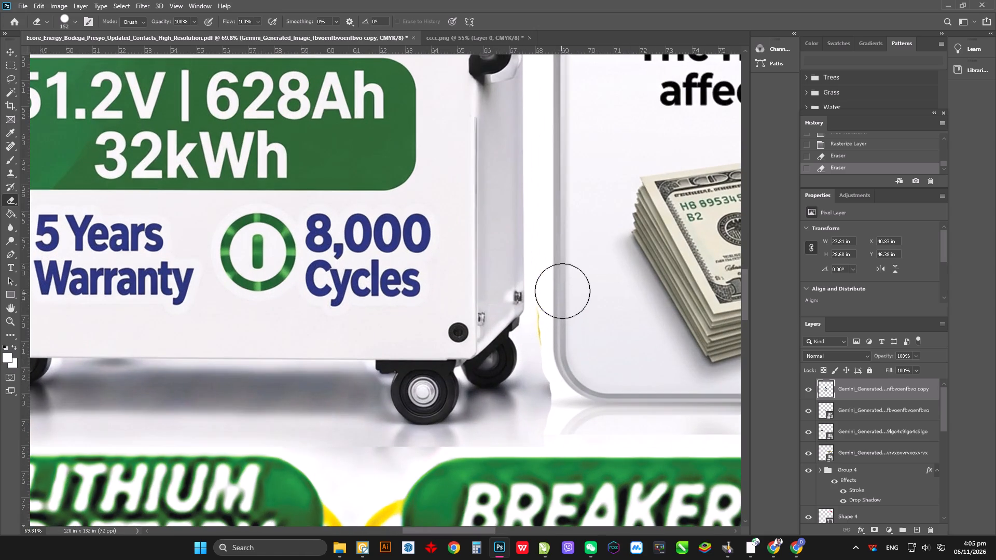
left_click_drag(559, 277, 562, 444)
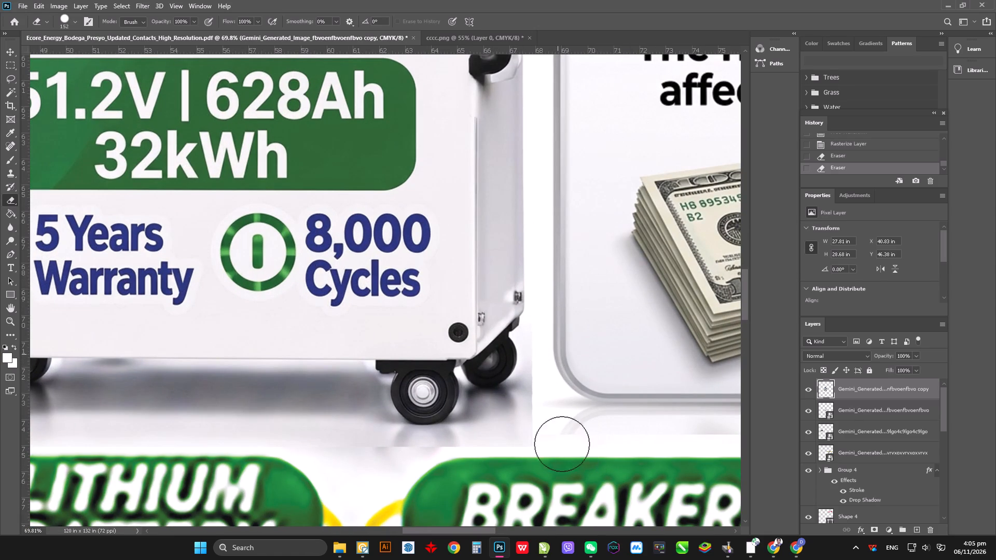
left_click_drag(562, 444, 552, 457)
scroll(575, 333, "down", 12, "alt")
scroll(565, 273, "up", 3, "alt")
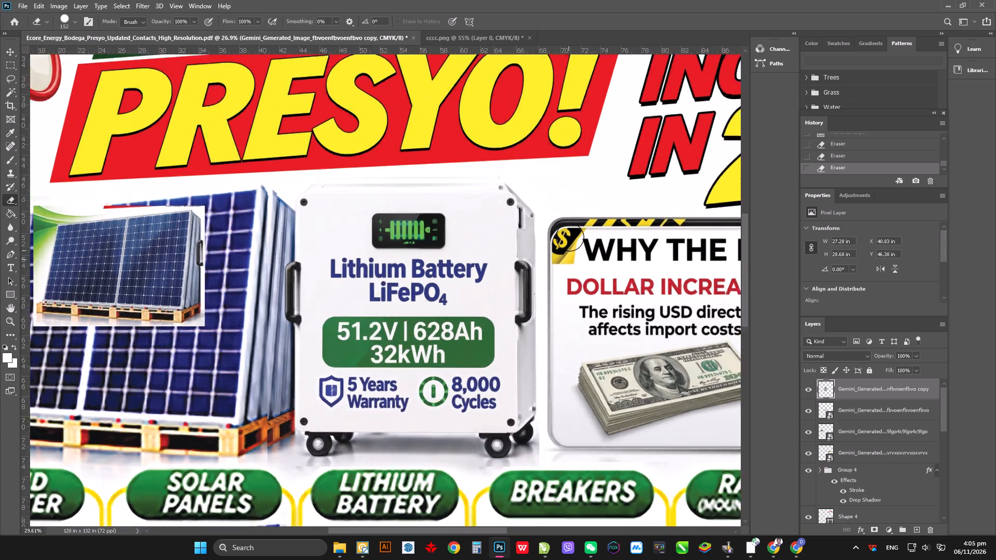
Erase the battery image's excess background along its top, just below the PRESYO! banner.
scroll(570, 237, "up", 7, "alt")
scroll(540, 205, "up", 13)
scroll(638, 294, "down", 5, "alt")
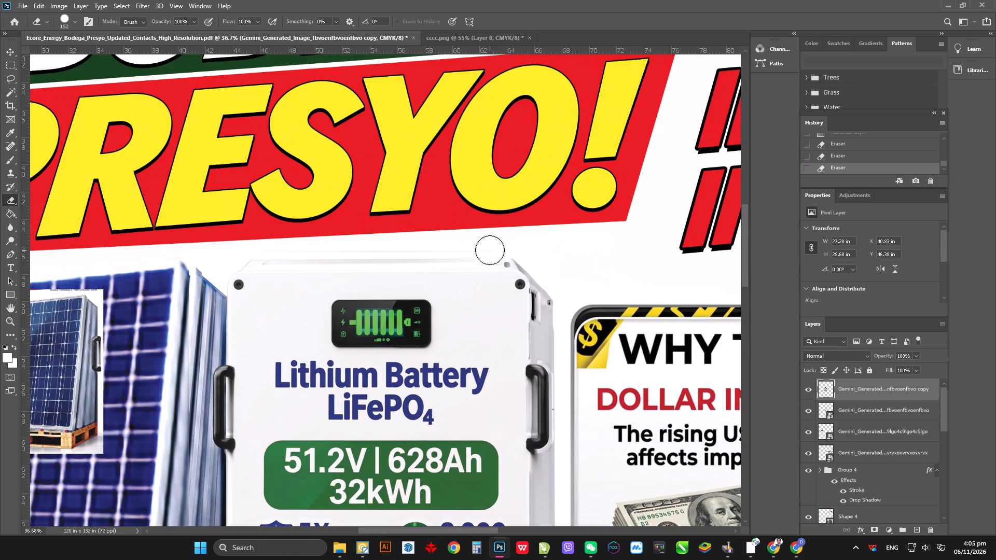
scroll(535, 223, "down", 3, "alt")
scroll(314, 224, "up", 5, "alt")
left_click_drag(301, 235, 647, 225)
scroll(408, 177, "down", 7, "alt")
scroll(569, 219, "up", 4, "alt")
scroll(518, 206, "down", 5, "alt")
scroll(350, 384, "up", 3, "alt")
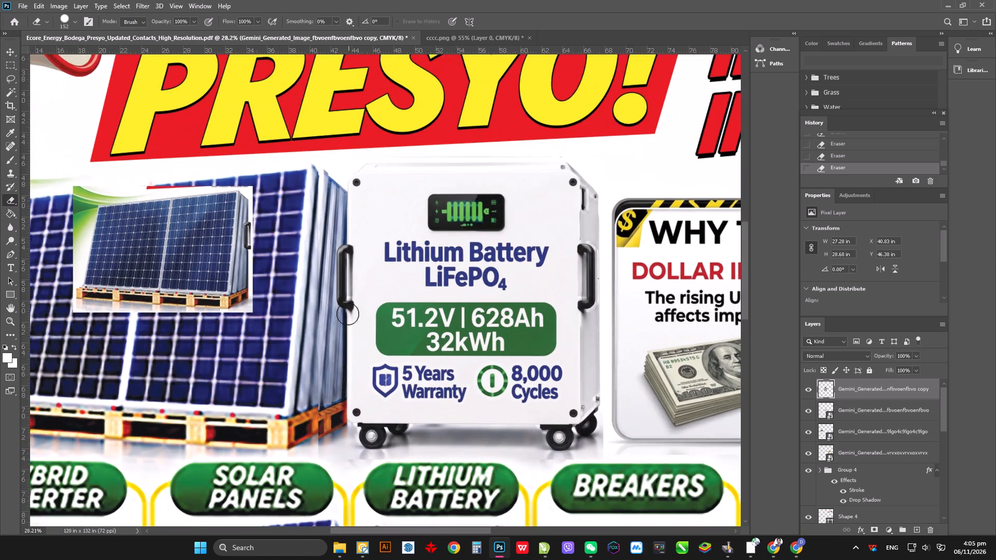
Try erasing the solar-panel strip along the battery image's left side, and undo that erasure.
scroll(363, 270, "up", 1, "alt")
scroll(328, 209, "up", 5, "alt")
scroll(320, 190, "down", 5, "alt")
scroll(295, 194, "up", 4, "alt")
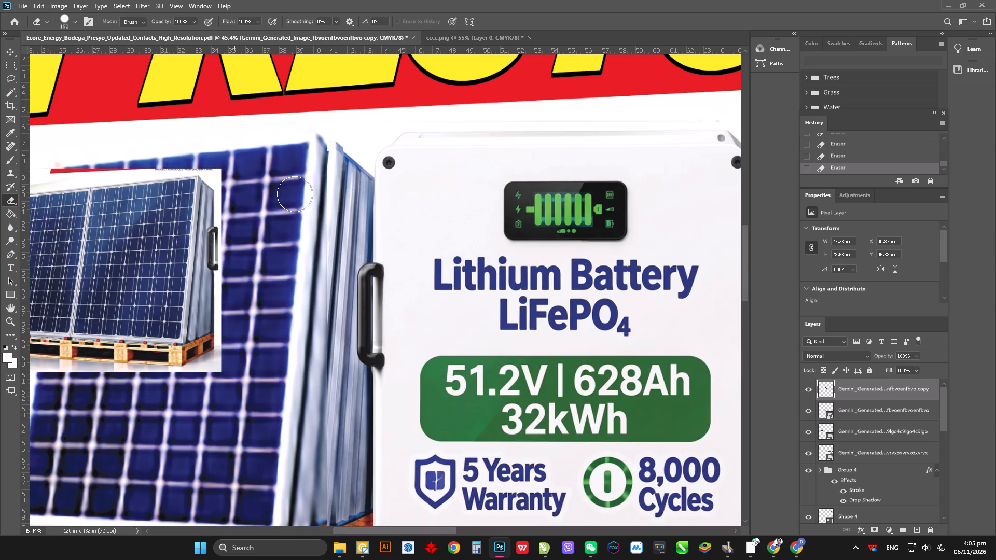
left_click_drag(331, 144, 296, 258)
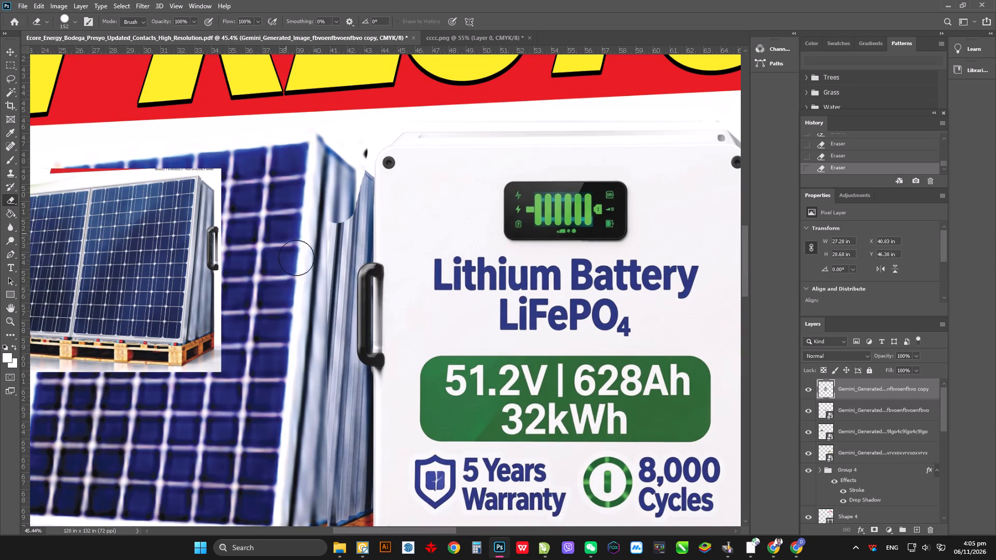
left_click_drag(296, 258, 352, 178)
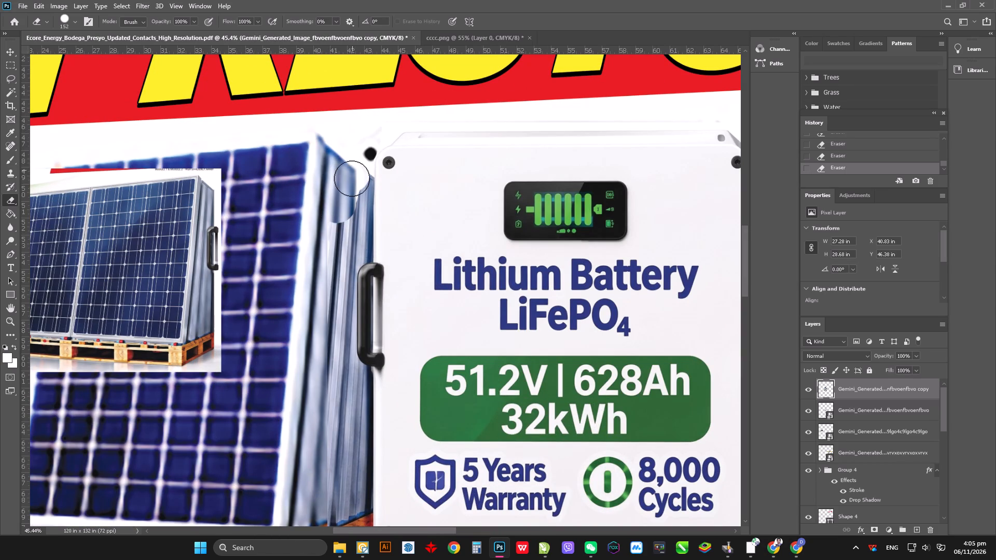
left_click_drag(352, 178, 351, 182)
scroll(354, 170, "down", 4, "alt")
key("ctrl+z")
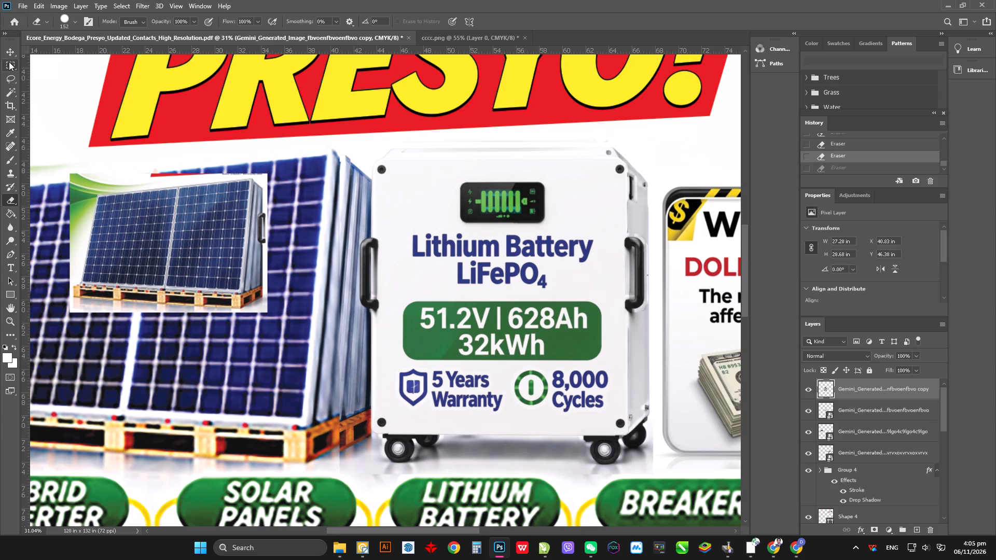
Move the battery image copy straight up over the header and BODEGA PRESYO! banner, to Y 13.25 in.
left_click(11, 55)
scroll(484, 398, "down", 10, "alt")
left_click_drag(469, 340, 477, 205)
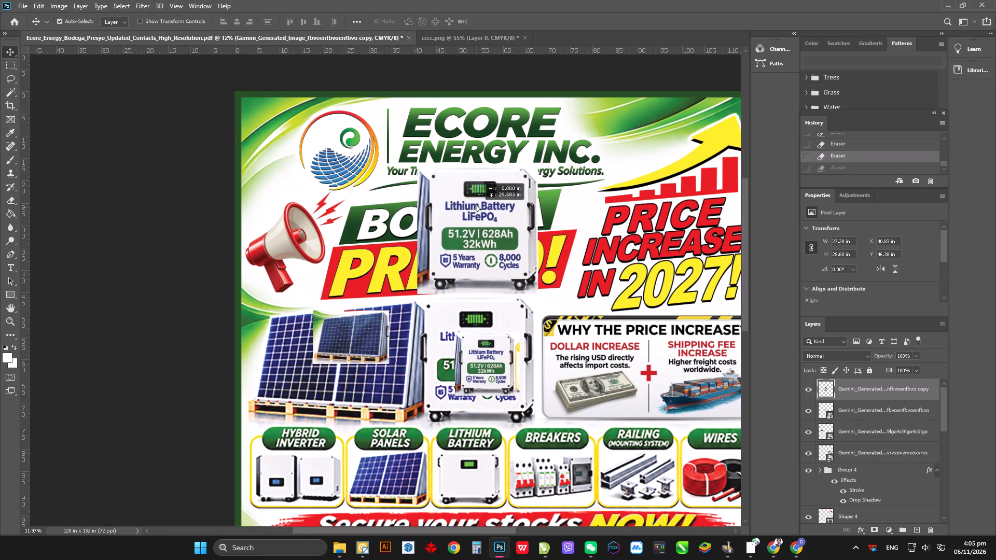
left_click_drag(477, 205, 476, 192)
Start a Pen path above the battery's top-left corner and bring it down to the casing's rounded edge.
scroll(429, 187, "up", 16, "alt")
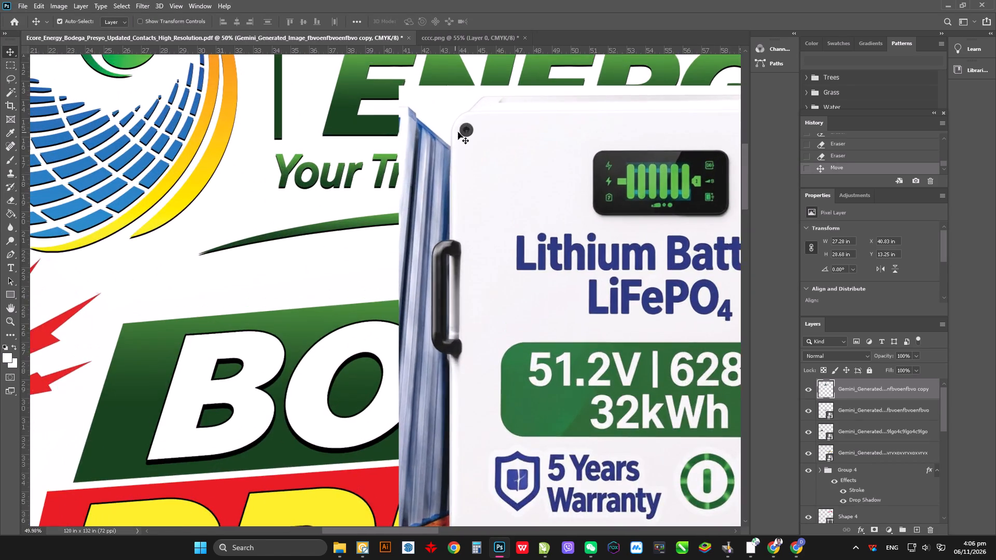
scroll(458, 132, "up", 11, "alt")
key("p")
scroll(455, 103, "up", 7)
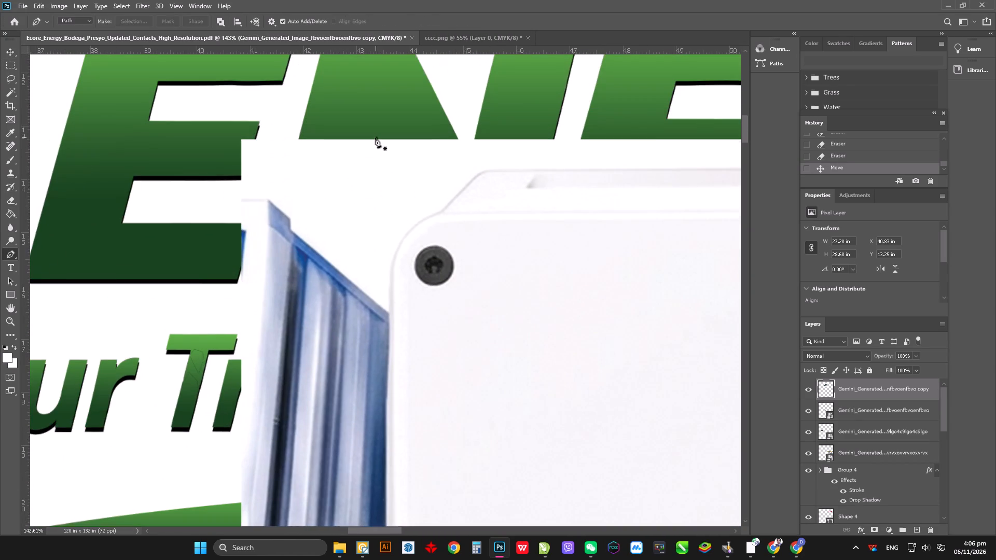
scroll(375, 137, "up", 3)
left_click(472, 102)
left_click_drag(473, 114, 474, 127)
left_click_drag(474, 135, 474, 144)
left_click_drag(474, 153, 473, 159)
left_click_drag(469, 164, 466, 171)
left_click_drag(460, 180, 457, 187)
left_click_drag(453, 192, 448, 195)
left_click(437, 204)
left_click_drag(426, 211, 421, 216)
Curve the path around the battery's rounded top-left corner to where the solar-panel strip meets the casing.
scroll(398, 254, "up", 6, "alt")
left_click(420, 220)
left_click(414, 229)
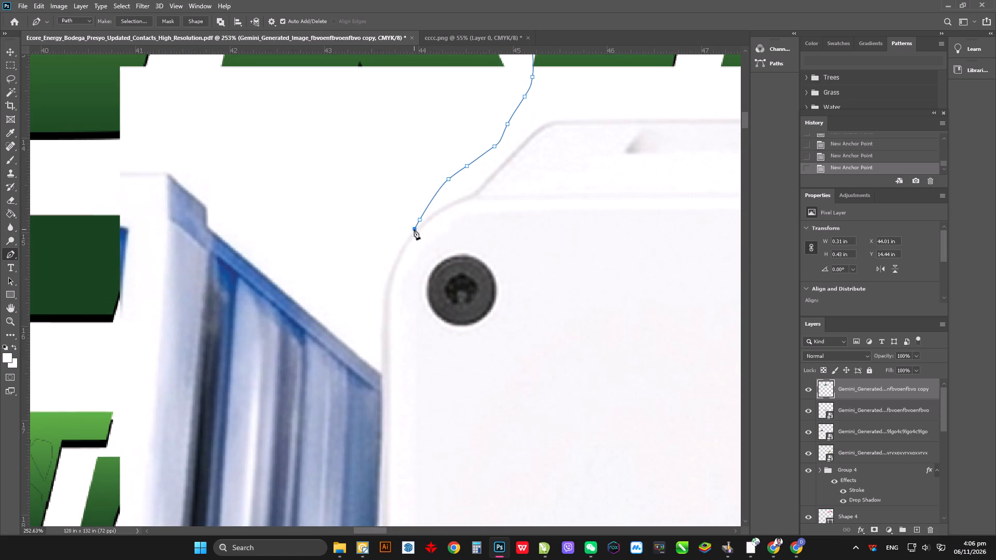
left_click_drag(380, 368, 383, 449)
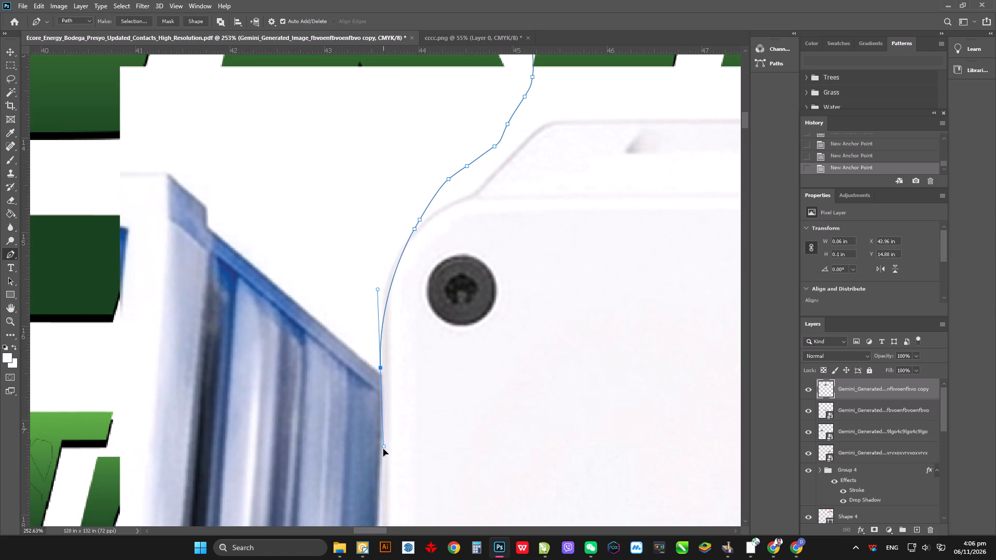
left_click_drag(383, 449, 392, 475)
left_click_drag(392, 475, 391, 475, "alt")
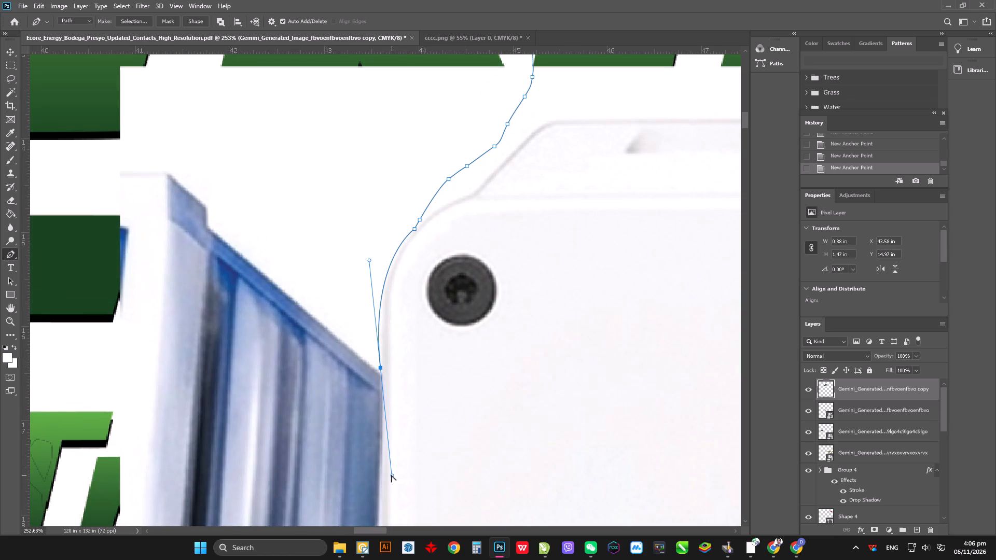
left_click_drag(391, 475, 381, 395, "alt")
Extend the path down the battery's left side and around the upper bend of the left handle.
scroll(457, 127, "down", 11, "alt")
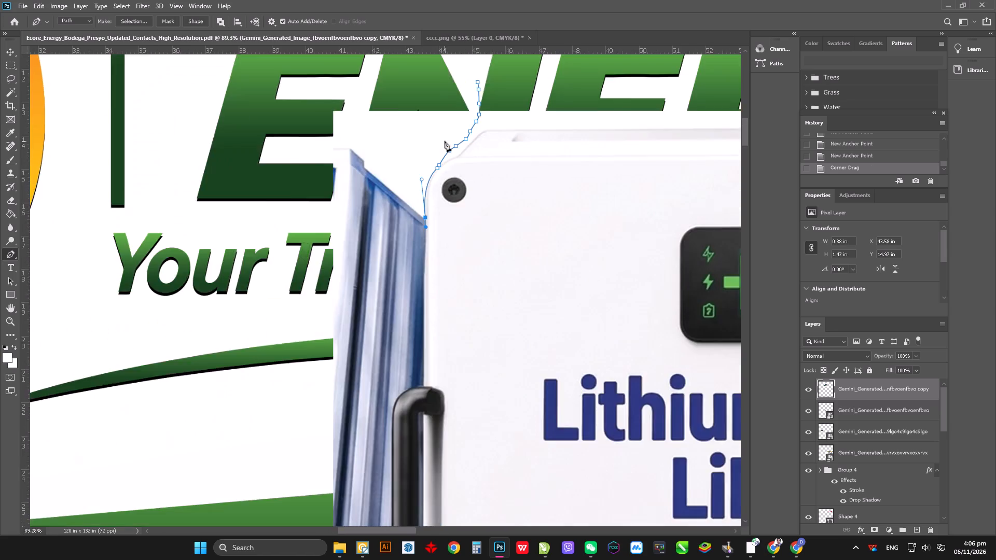
scroll(445, 141, "down", 6, "alt")
scroll(430, 323, "up", 18, "alt")
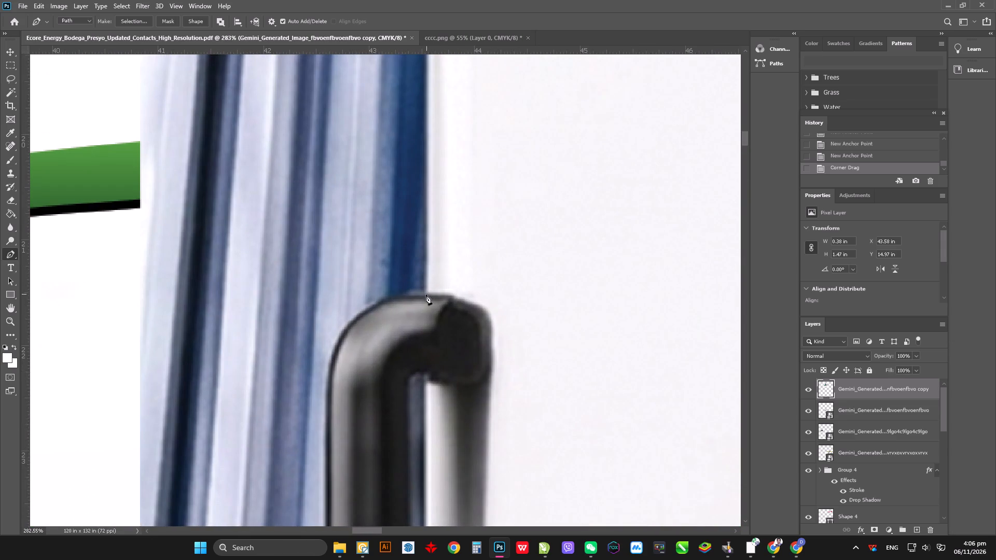
left_click(427, 291, "shift")
key("ctrl+z")
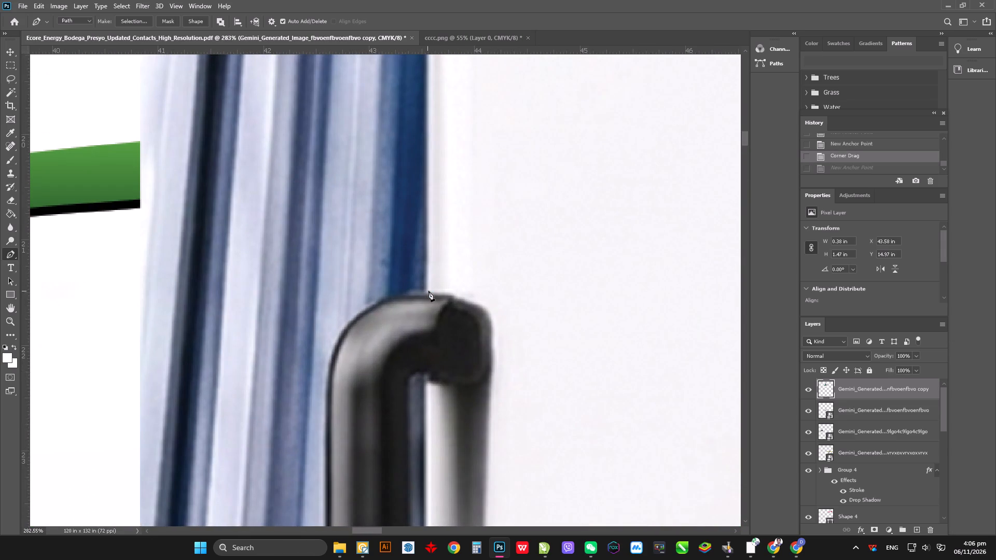
left_click(429, 291, "shift")
scroll(390, 310, "down", 6)
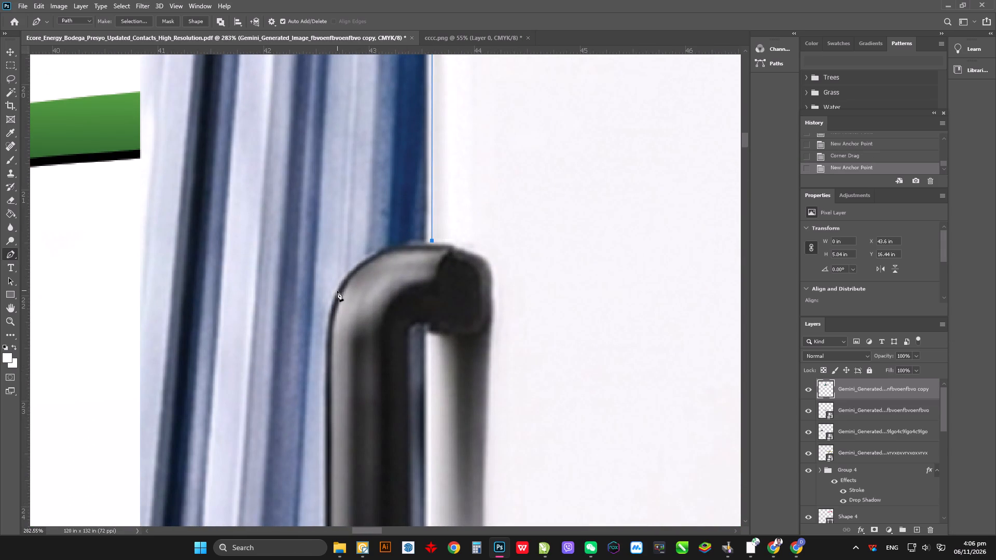
left_click_drag(335, 294, 312, 347)
left_click_drag(312, 347, 332, 304, "alt")
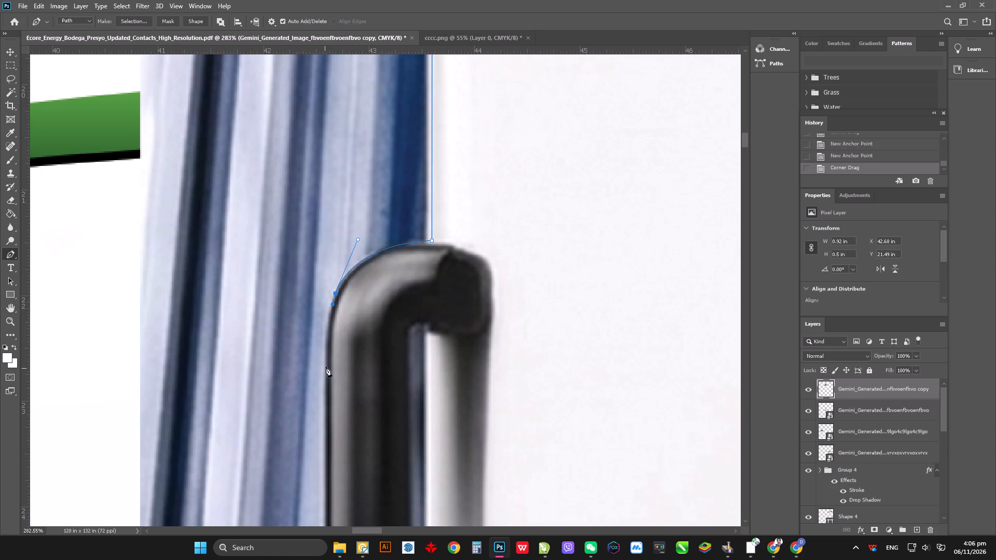
left_click_drag(327, 365, 329, 401)
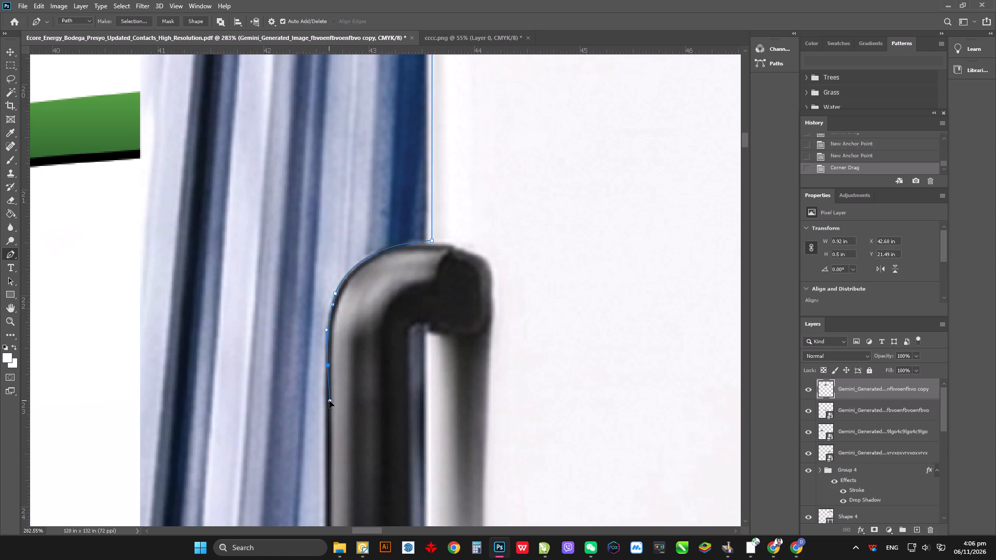
left_click_drag(329, 401, 330, 402)
left_click(330, 402, "alt")
Trace the path down the left handle's outer edge and around its lower bend back to the casing.
scroll(458, 166, "down", 15, "alt")
scroll(405, 363, "up", 20, "alt")
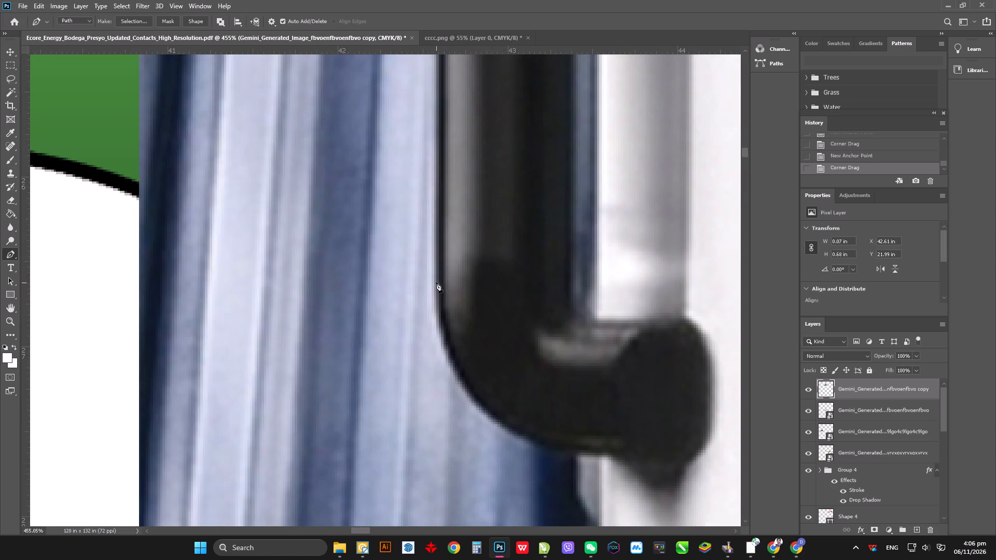
left_click(437, 278, "shift")
scroll(497, 370, "down", 6, "alt")
scroll(498, 396, "up", 6, "alt")
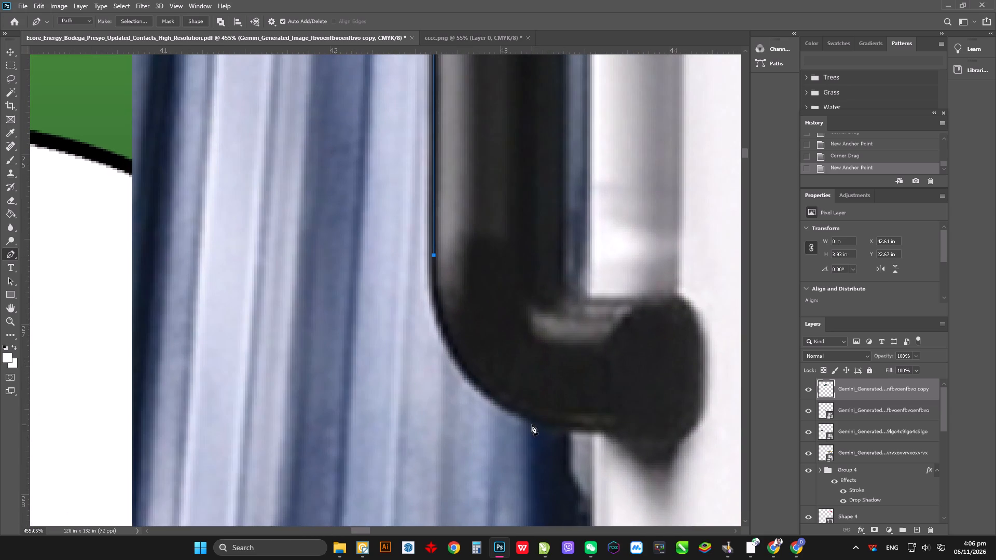
left_click_drag(594, 430, 634, 429)
left_click_drag(556, 432, 435, 417, "alt")
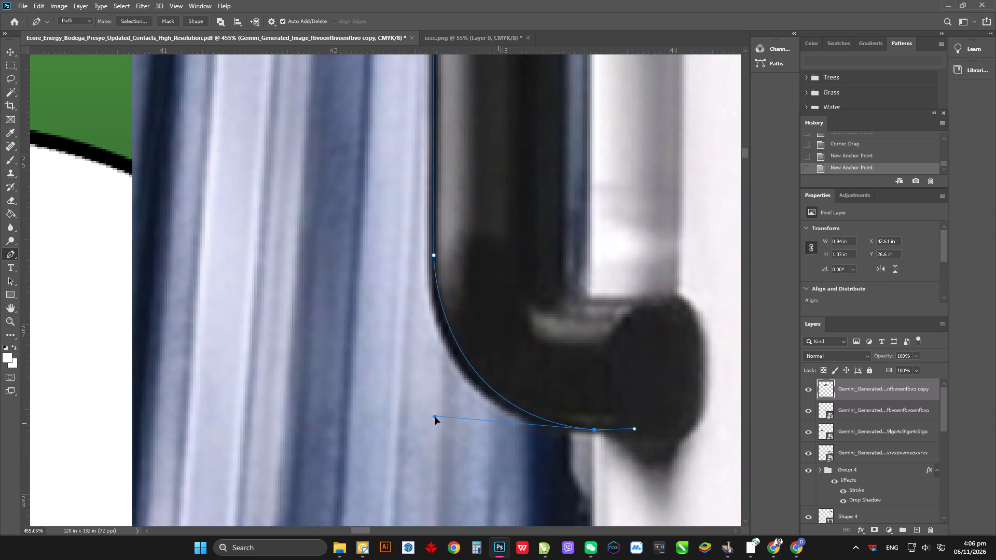
left_click_drag(435, 417, 416, 423, "alt")
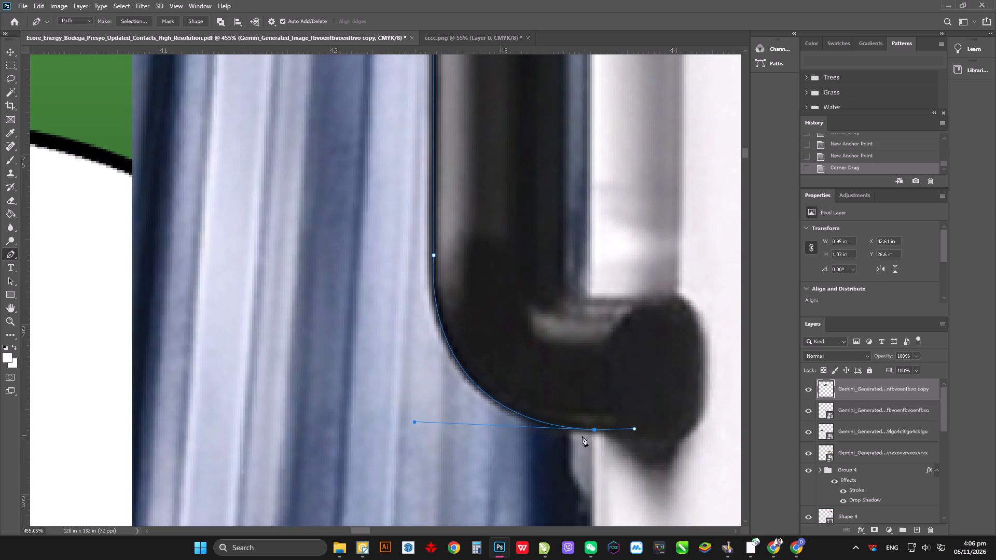
left_click_drag(634, 430, 592, 459, "alt")
Continue the path down the casing's left edge and around its bottom-left corner to the wheel bracket.
scroll(513, 208, "down", 20, "alt")
scroll(513, 208, "down", 6, "alt")
scroll(521, 442, "up", 7, "alt")
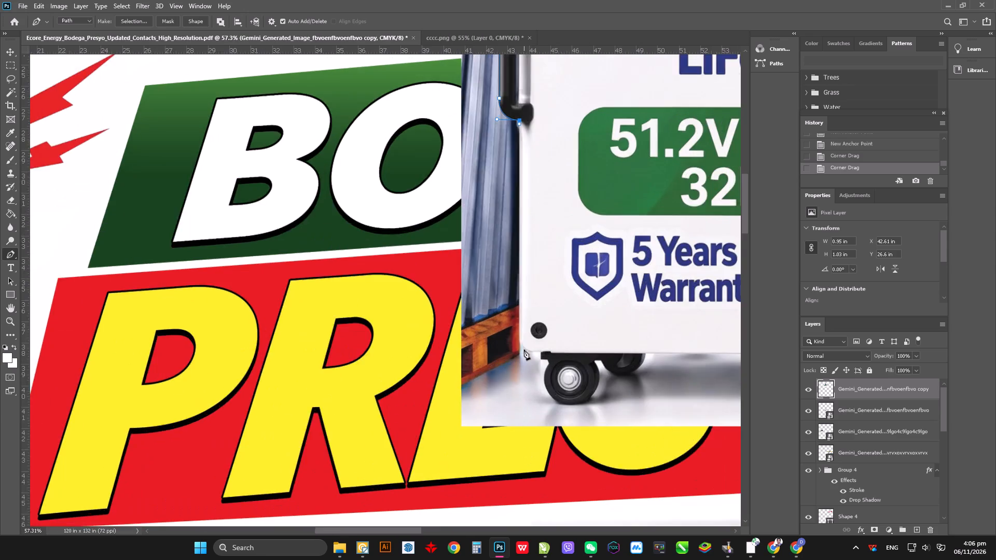
scroll(524, 349, "up", 8, "alt")
left_click(519, 337, "shift")
scroll(544, 385, "up", 3, "alt")
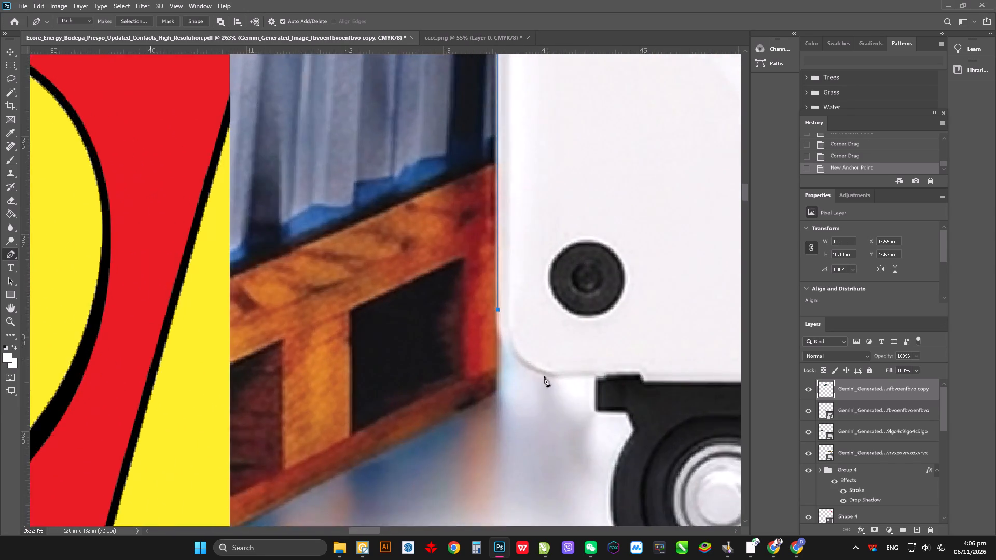
scroll(544, 376, "up", 7, "alt")
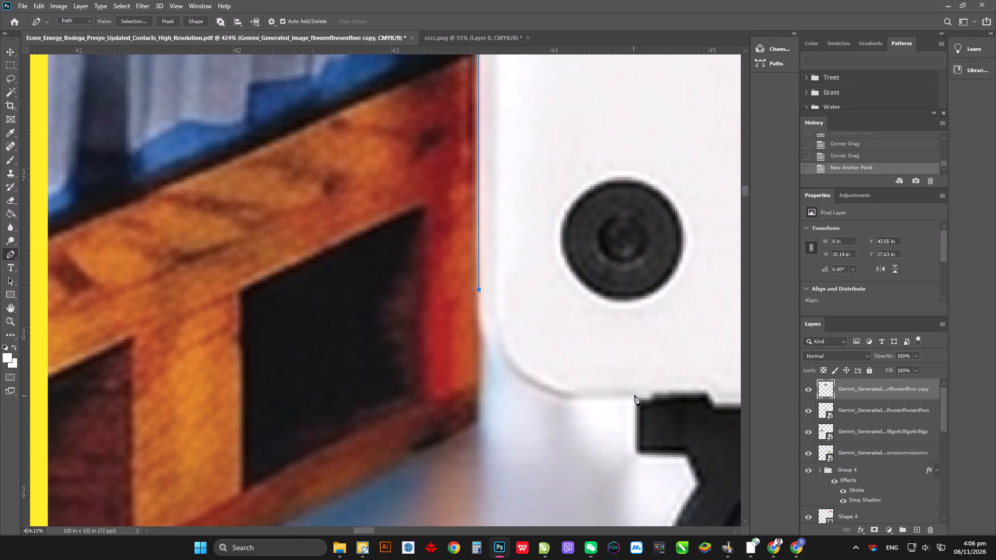
left_click_drag(634, 395, 653, 395)
left_click_drag(619, 396, 543, 402, "alt")
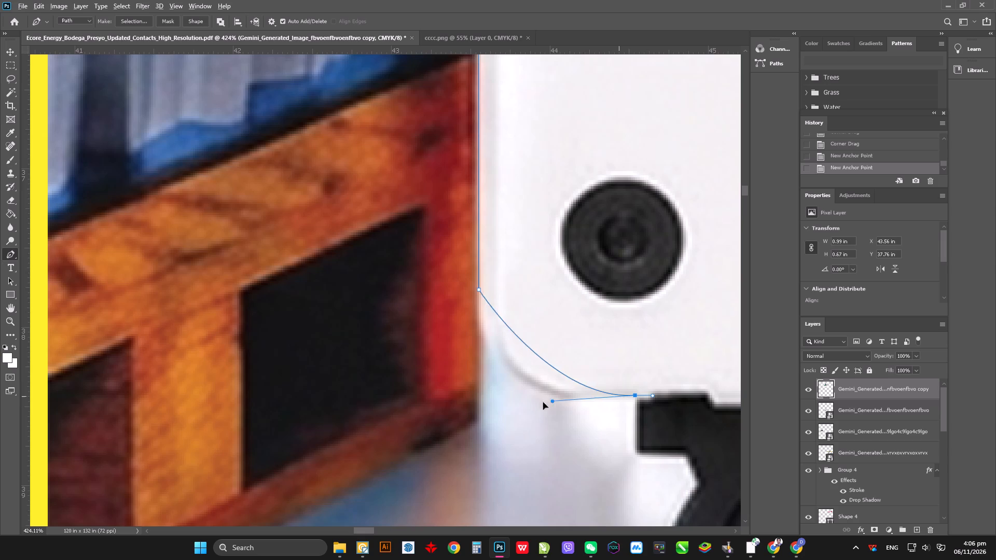
left_click_drag(543, 402, 465, 424, "alt")
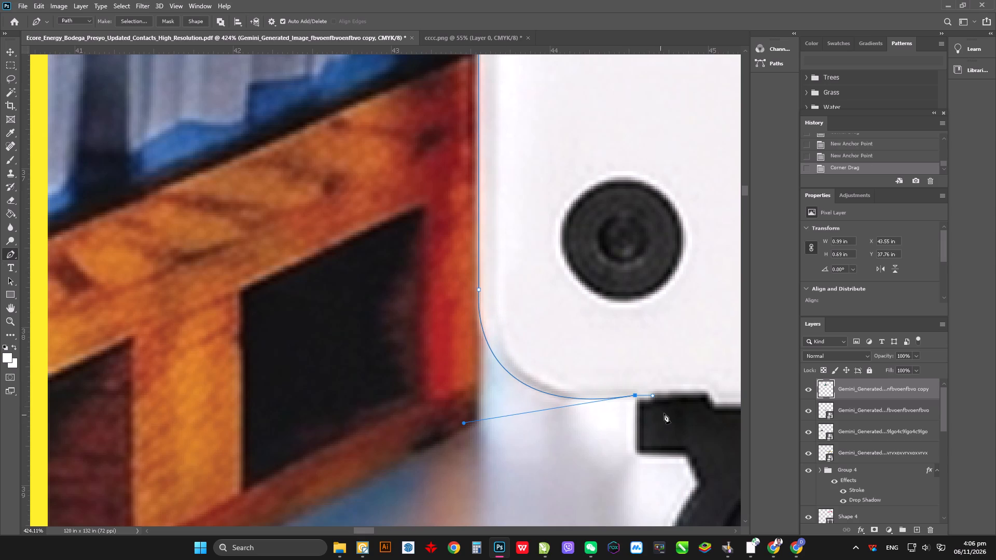
left_click_drag(653, 397, 635, 417, "alt")
Trace the path along the front-left wheel's outer side and out past the image's bottom edge.
scroll(599, 322, "down", 19, "alt")
scroll(613, 361, "up", 7, "alt")
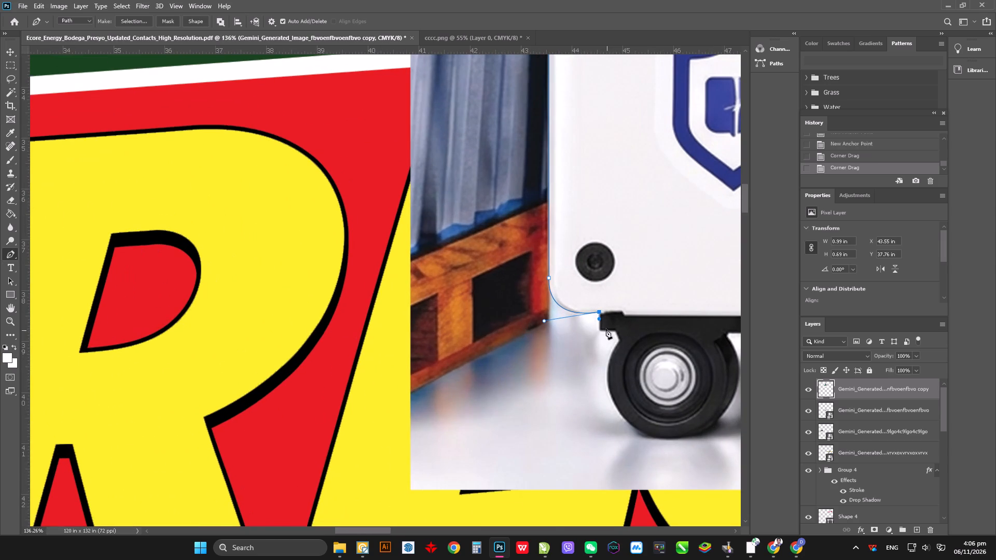
left_click(600, 330)
left_click_drag(600, 340, 600, 349)
left_click_drag(600, 355, 600, 360)
left_click_drag(600, 366, 601, 371)
left_click(603, 376)
left_click(605, 383)
left_click(606, 390)
left_click(609, 397)
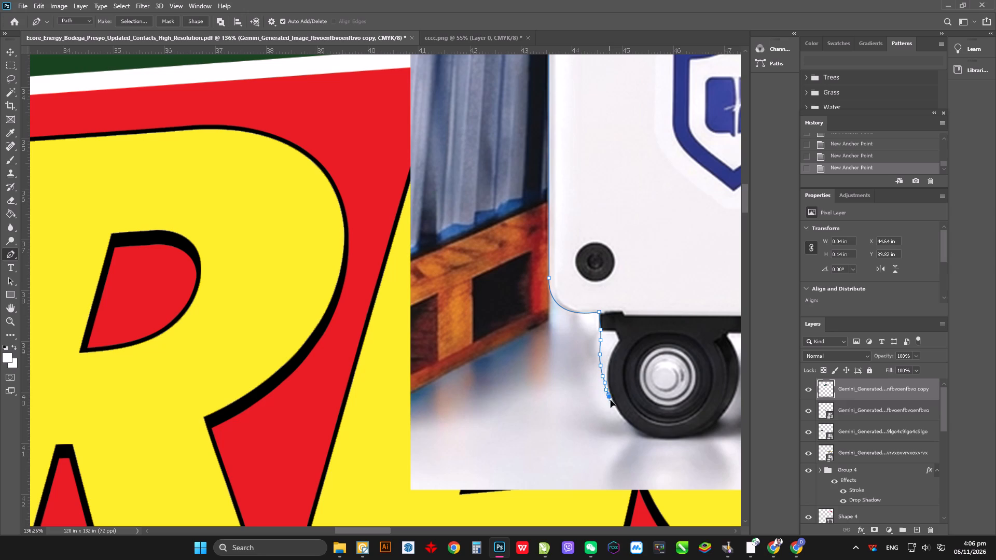
left_click(613, 405)
left_click_drag(617, 413, 619, 418)
double_click(620, 420)
left_click_drag(619, 434, 616, 440)
left_click_drag(613, 453, 608, 474)
left_click_drag(605, 486, 603, 492)
left_click_drag(595, 501, 566, 508)
left_click(548, 514)
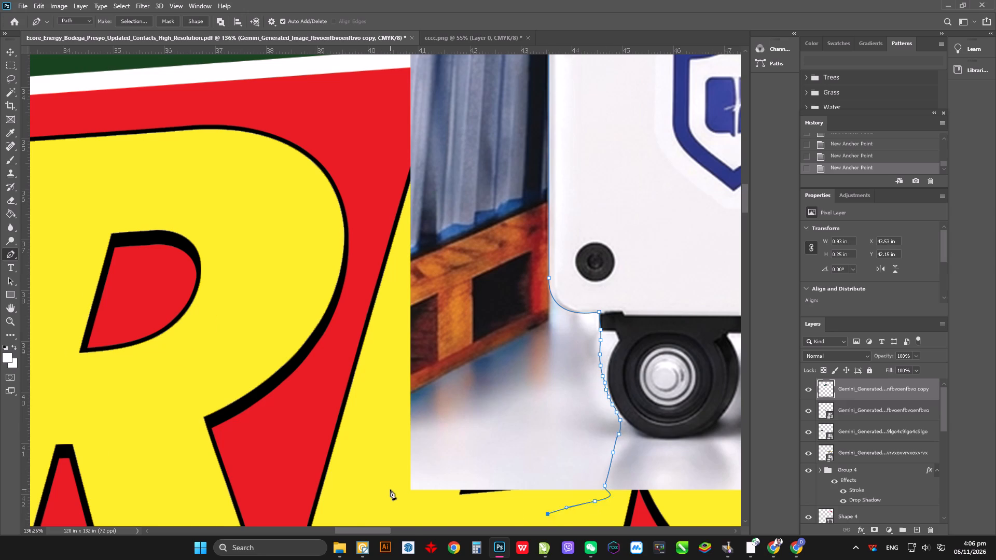
Close the path by looping outside the image's left edge, enclosing the solar-panel and pallet strip.
scroll(390, 489, "down", 11, "alt")
left_click_drag(357, 498, 342, 464)
left_click_drag(314, 373, 314, 294)
left_click(319, 193)
scroll(439, 385, "down", 4, "alt")
scroll(404, 132, "up", 6, "alt")
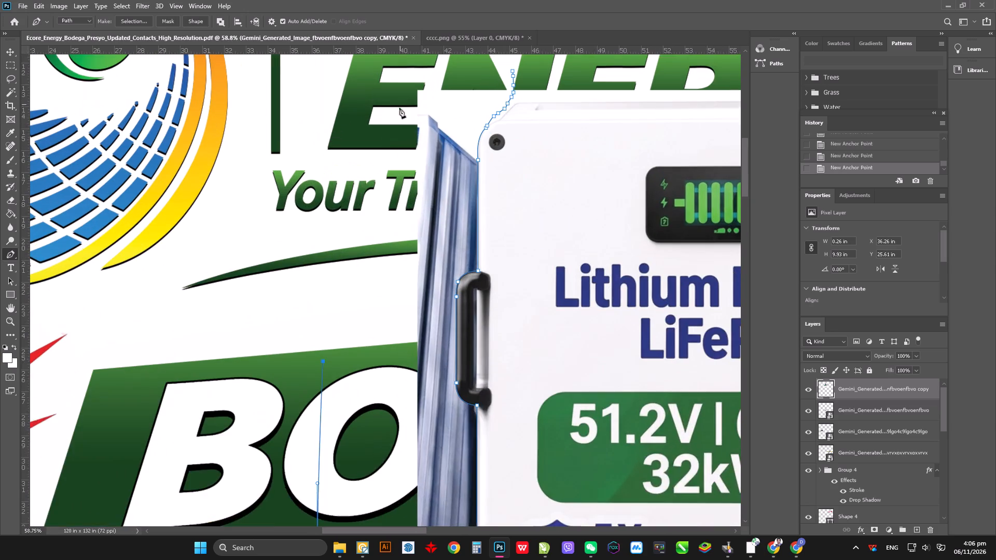
scroll(375, 206, "up", 11)
left_click_drag(381, 150, 395, 126)
left_click_drag(440, 123, 476, 123)
left_click(485, 128)
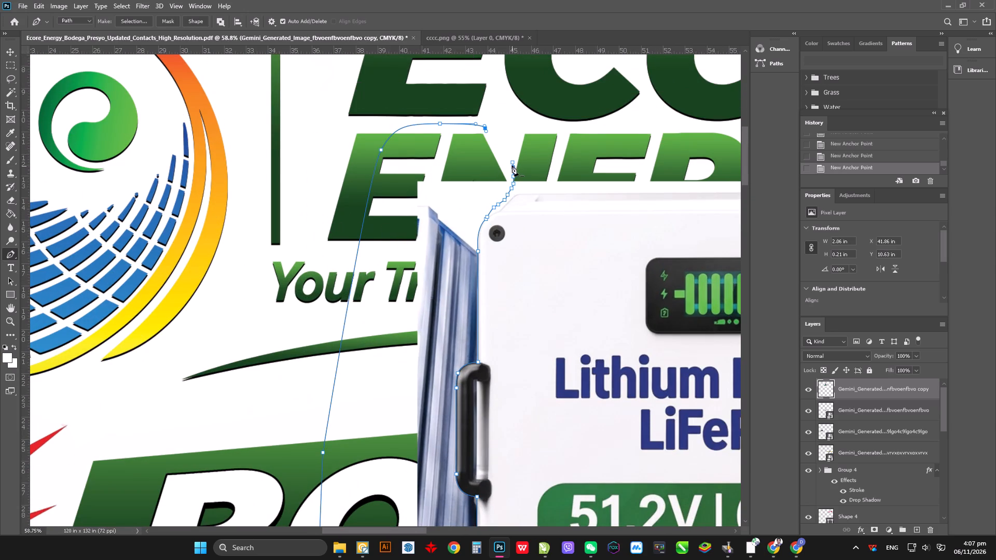
left_click(512, 160)
Convert the path to a selection, delete the solar-panel and pallet strip from the battery image, and deselect.
key("ctrl+Return")
key("Delete")
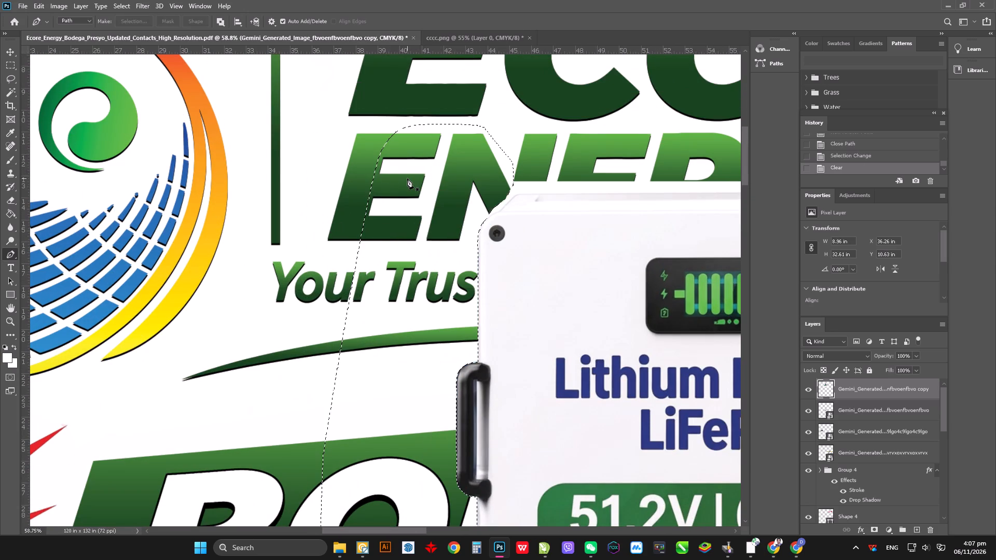
key("w")
left_click(412, 239)
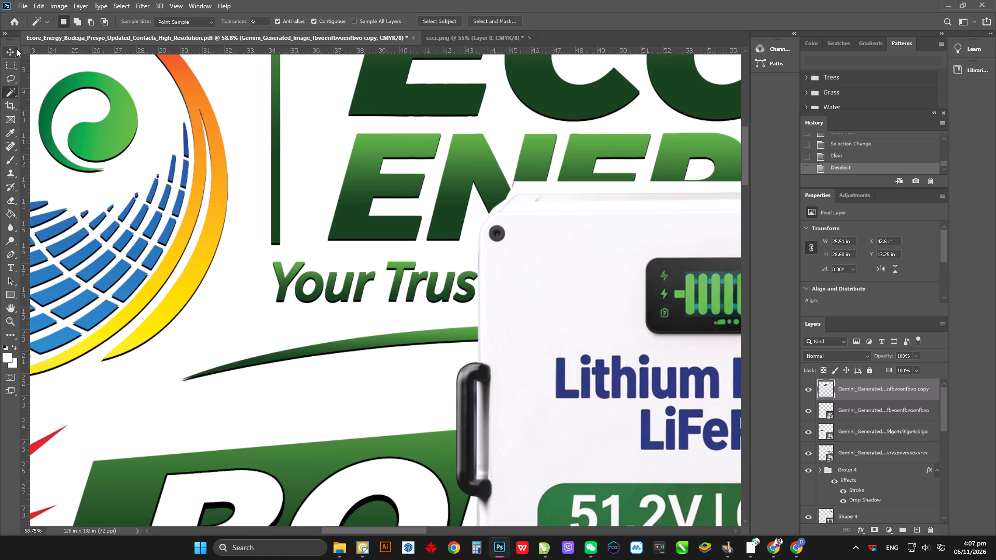
Move the trimmed battery image back down over the poster's blurry battery, to about X 41.97 in, Y 46.06 in.
left_click(16, 48)
scroll(544, 175, "down", 17, "alt")
scroll(435, 267, "up", 5, "alt")
left_click_drag(441, 244, 442, 271)
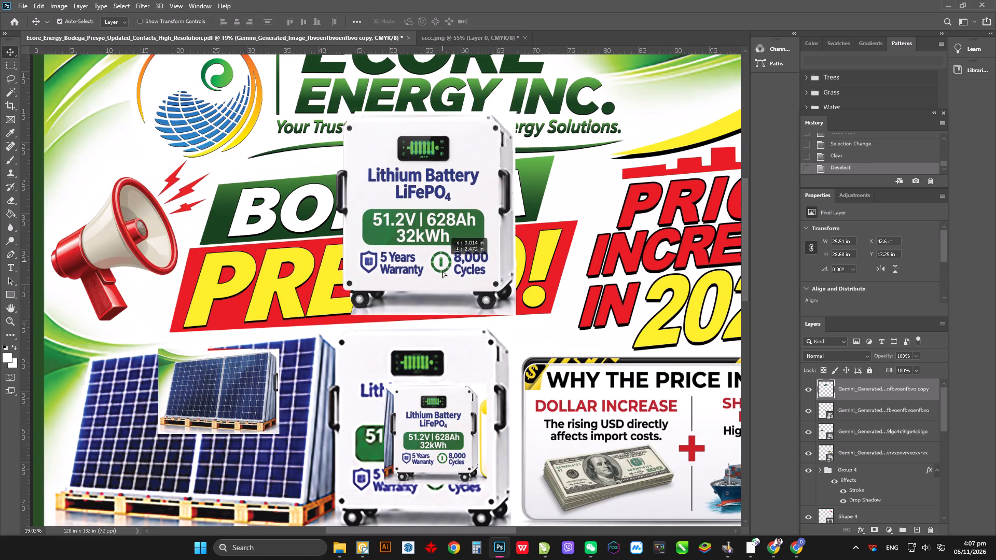
left_click_drag(442, 271, 430, 466)
scroll(484, 409, "up", 9, "alt")
scroll(507, 300, "down", 4)
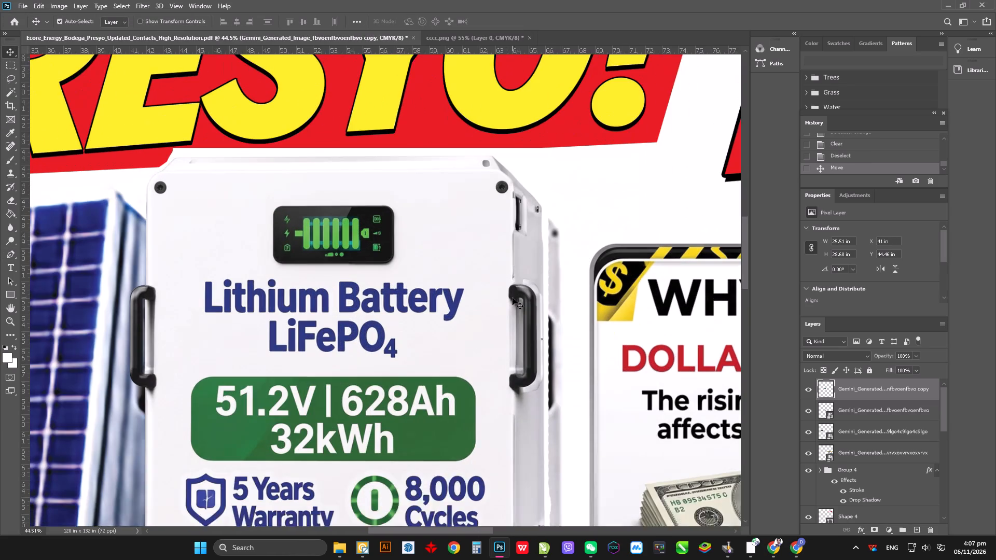
scroll(513, 298, "down", 13)
left_click_drag(519, 313, 529, 338)
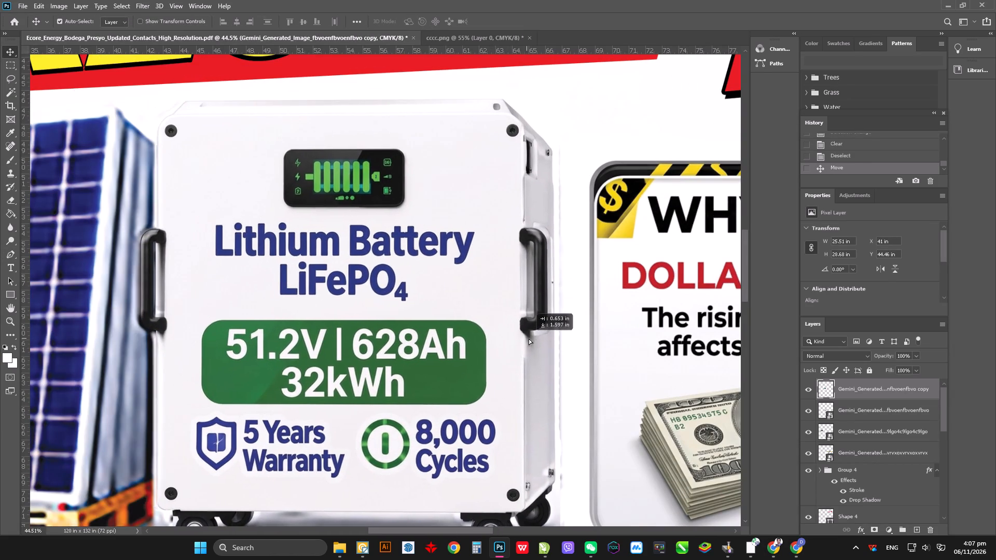
left_click_drag(529, 338, 535, 338)
Fine-tune the battery's vertical position above the LITHIUM BATTERY label, ending at Y 46.63 in.
scroll(484, 286, "down", 11, "alt")
scroll(466, 381, "up", 16, "alt")
left_click_drag(545, 270, 544, 242)
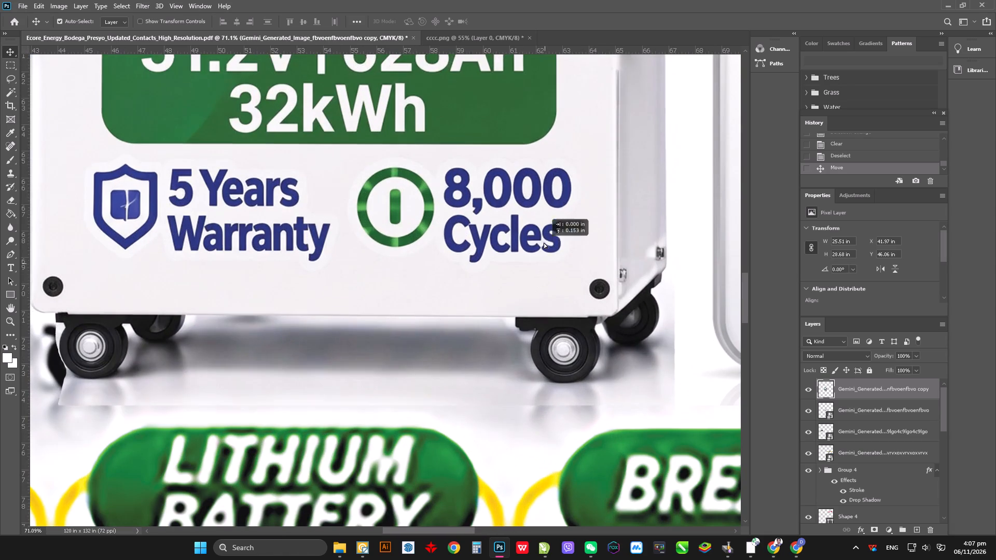
left_click_drag(544, 242, 541, 287)
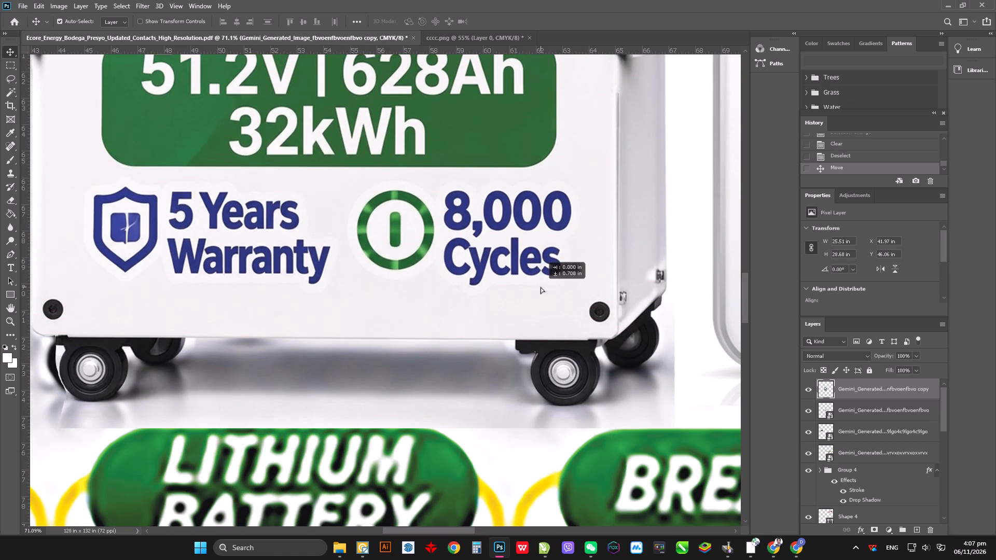
left_click_drag(541, 287, 541, 285)
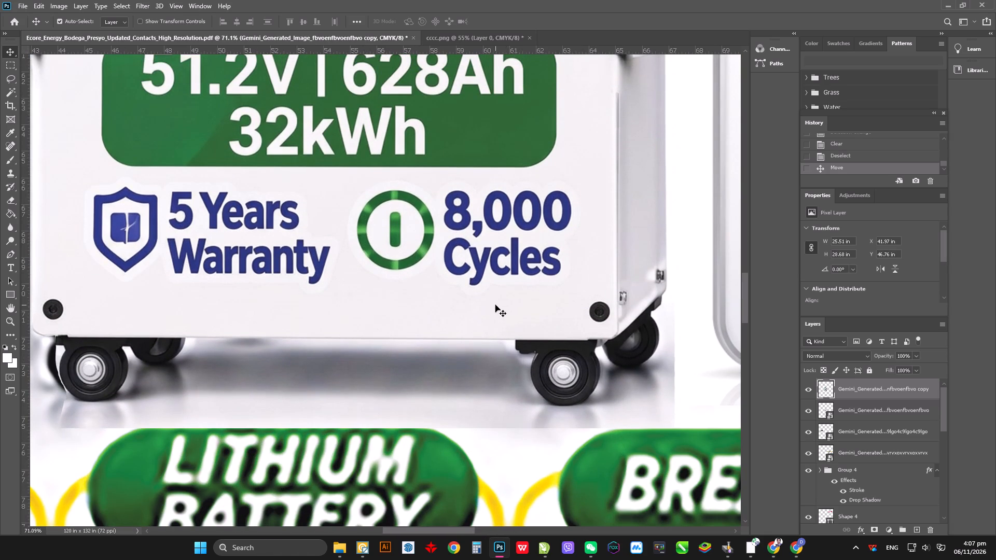
scroll(492, 305, "down", 12, "alt")
left_click(486, 206)
key("Up")
key("Up")
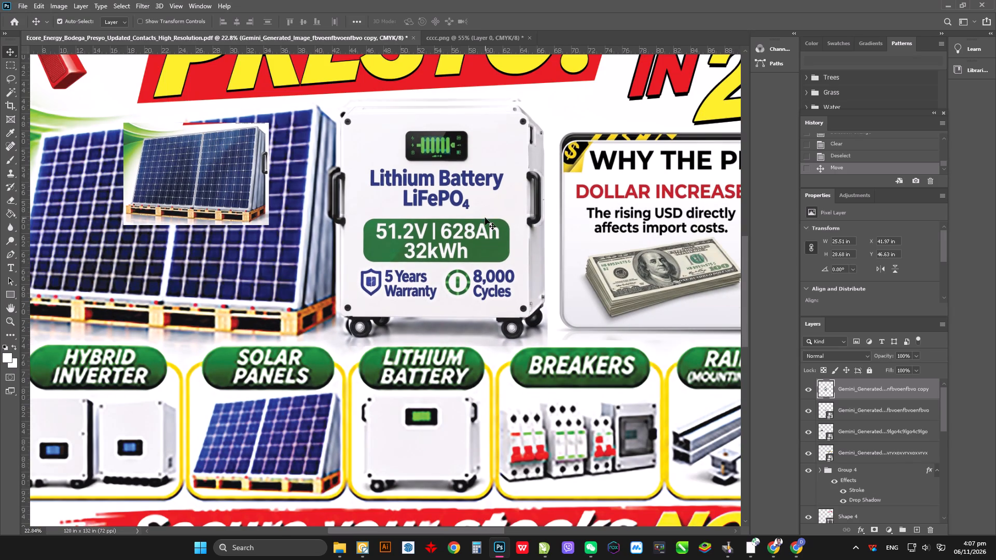
Nudge the battery image up above the LITHIUM BATTERY label to about Y 46.3 in.
key("Up")
key("Up")
key("Up")
key("Up")
key("Up")
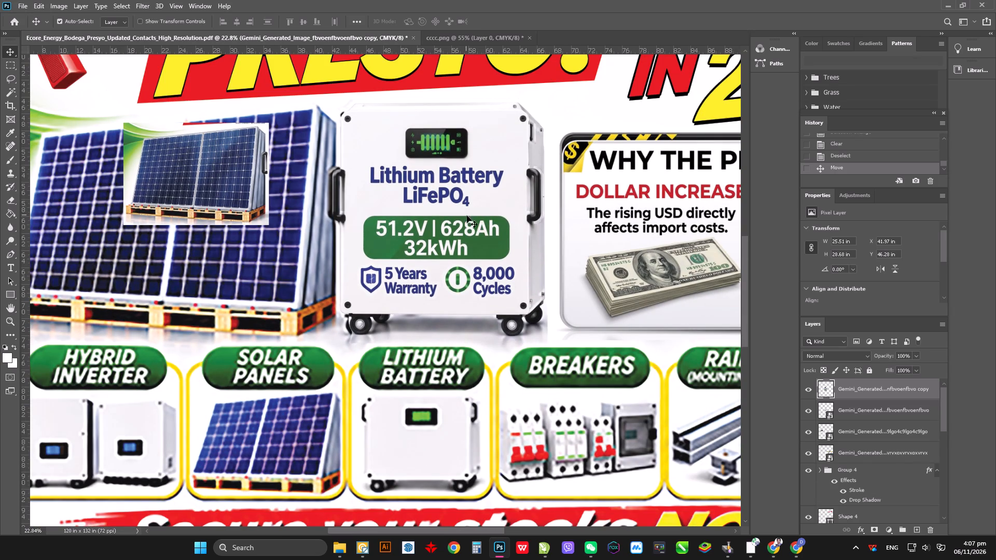
key("Left")
key("Down")
key("Right")
Enlarge the battery image to about 26.03 × 29.26 in and nudge it to about X 41.5 in, Y 45.75 in.
scroll(380, 139, "up", 3)
scroll(369, 127, "down", 1)
scroll(369, 127, "up", 1)
key("ctrl+t")
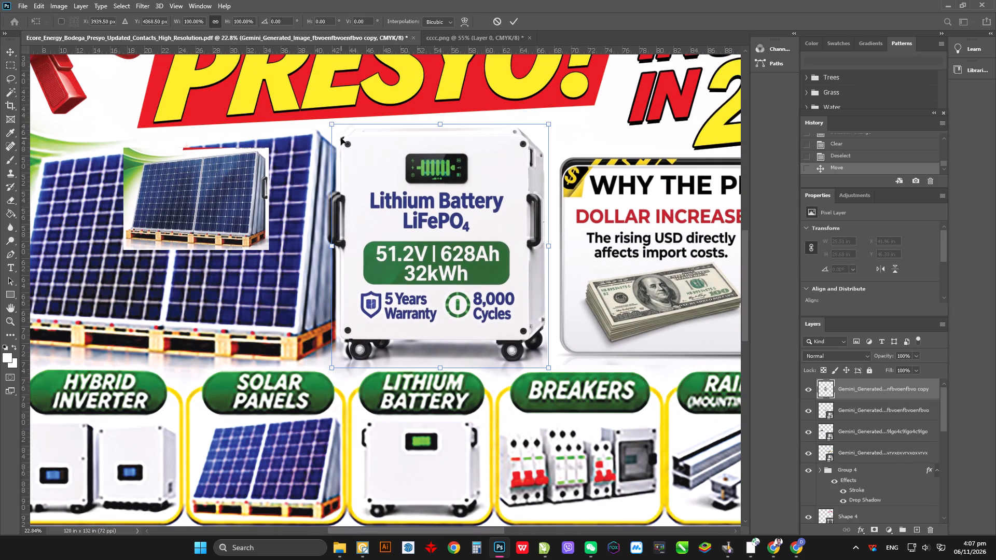
left_click(331, 127)
left_click_drag(331, 127, 327, 122)
key("Return")
key("Right")
Move the small solar-panel image down to the lower-left corner of the poster's blurry solar-panel picture, aligning the pallets' left ends.
scroll(474, 215, "down", 5, "alt")
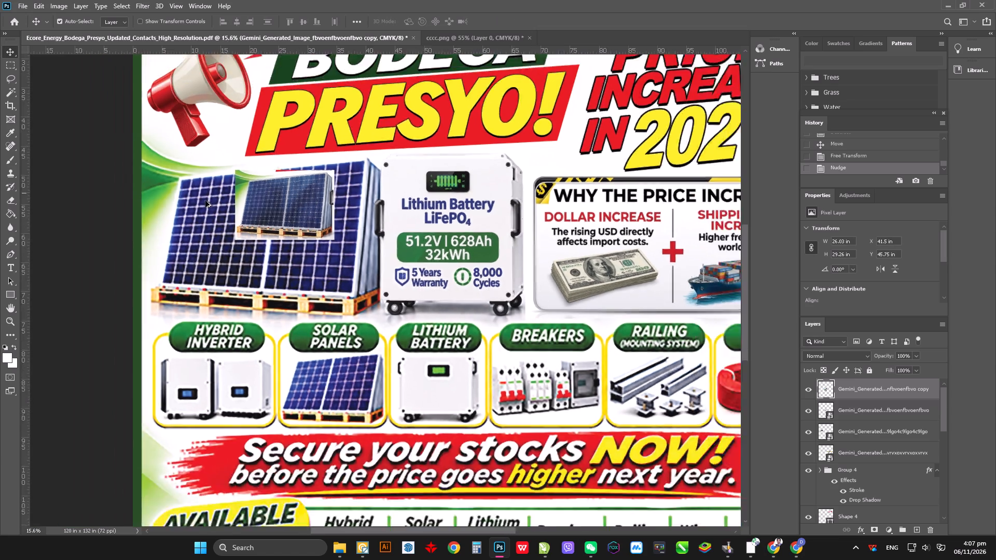
scroll(205, 201, "down", 1, "alt")
scroll(137, 226, "up", 10, "alt")
left_click(430, 215)
left_click_drag(517, 205, 476, 219)
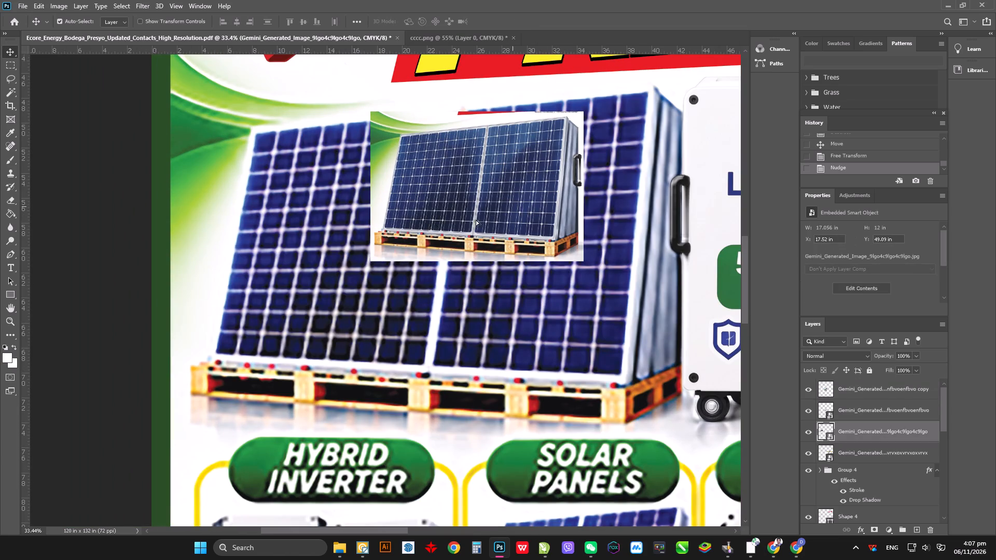
left_click_drag(476, 219, 338, 342)
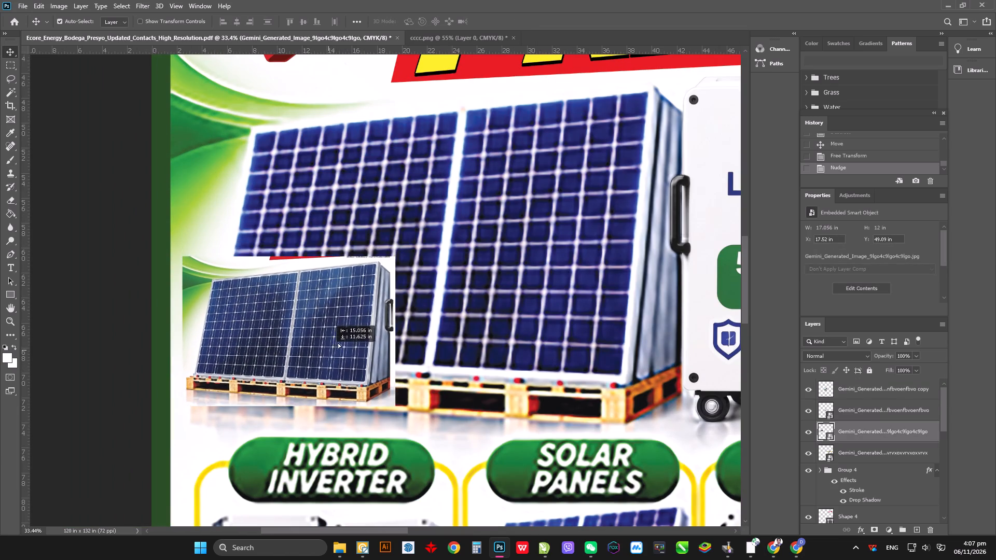
left_click_drag(338, 342, 337, 373)
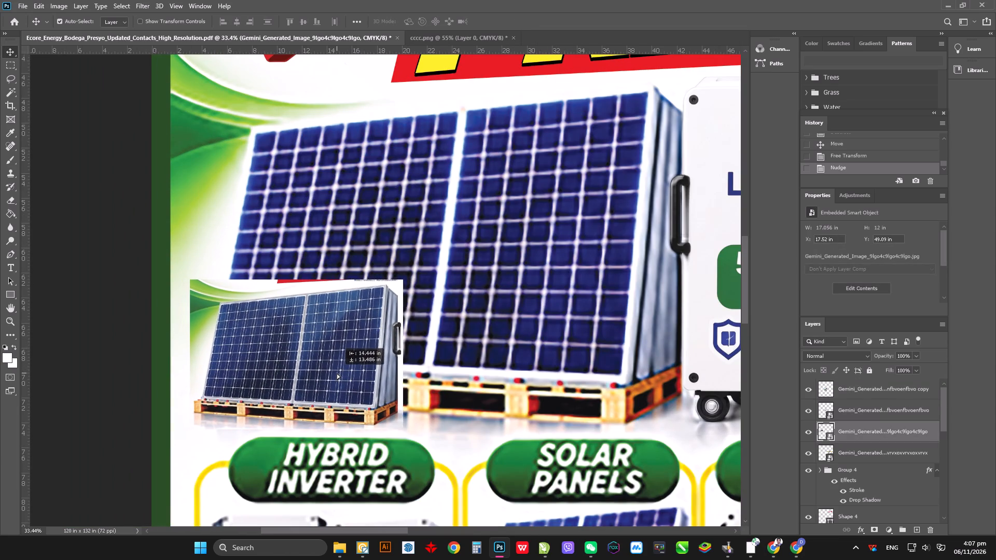
left_click_drag(337, 373, 334, 373)
Scale the solar-panel image to about 237.13% so it covers the blurry panels, about 40.44 × 28.46 in.
key("ctrl+t")
scroll(267, 298, "down", 3, "alt")
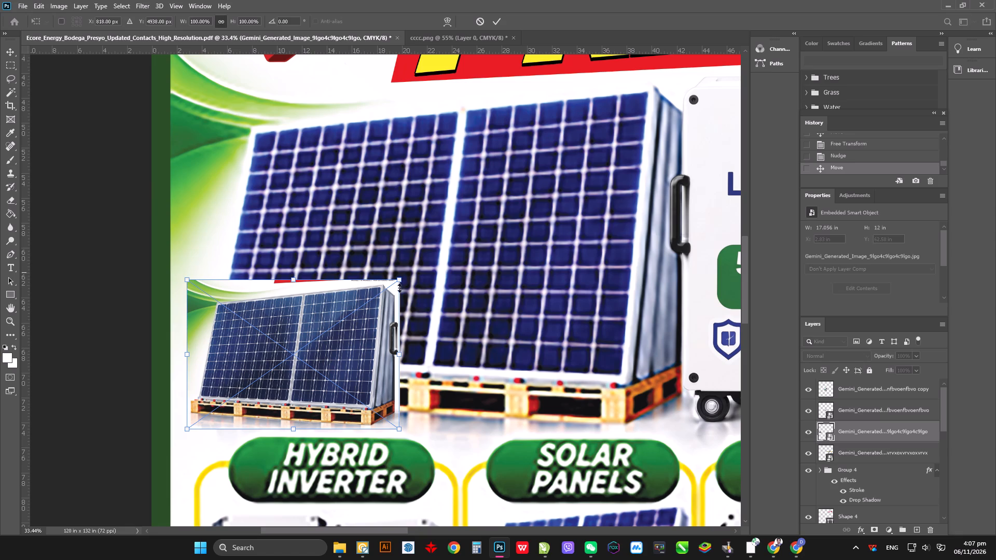
left_click(399, 288)
left_click(399, 253)
left_click_drag(400, 256, 664, 70)
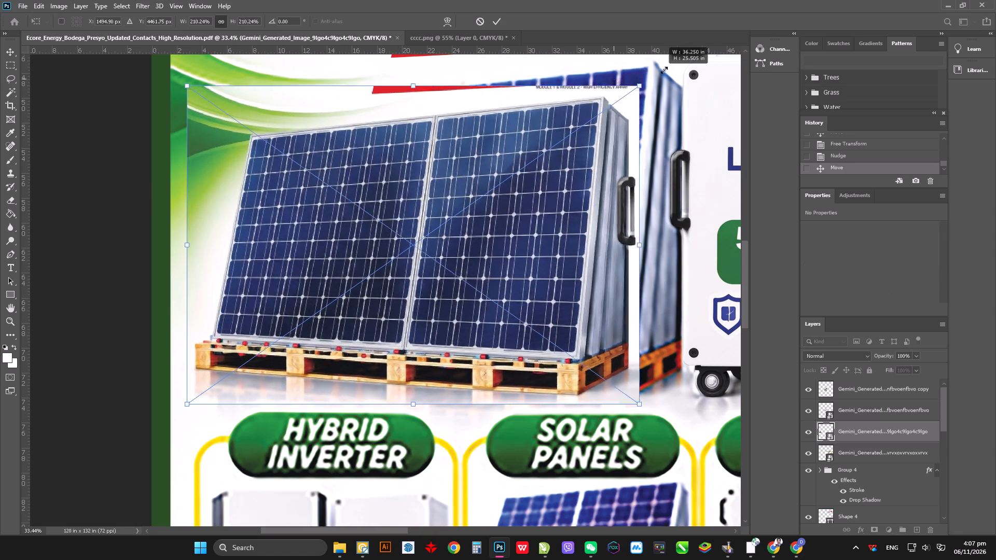
left_click_drag(664, 70, 693, 52)
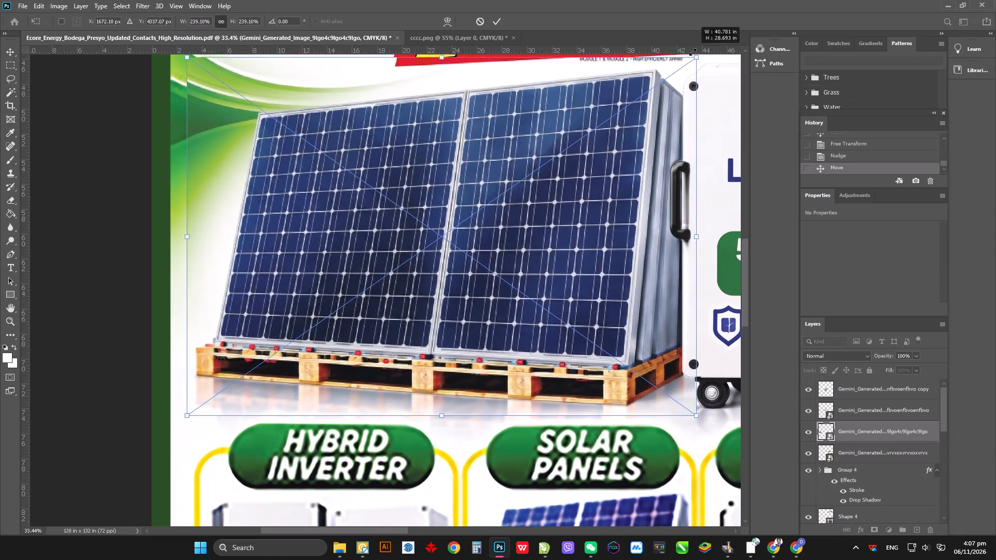
left_click_drag(693, 52, 687, 60)
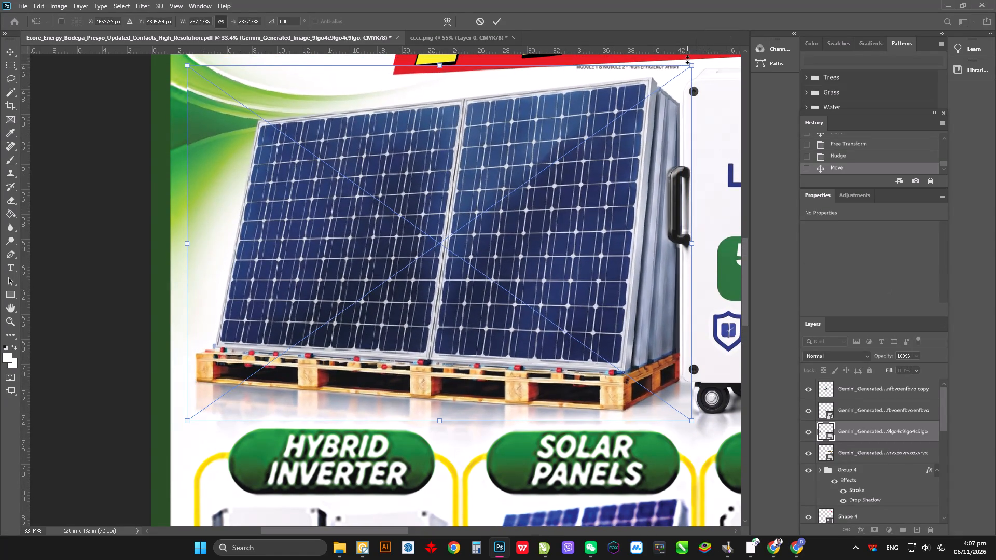
key("Return")
Rasterize the solar-panel image and erase its background above and left of the panels with a 152 px Soft Round eraser.
scroll(281, 102, "down", 5, "alt")
scroll(247, 179, "up", 4, "alt")
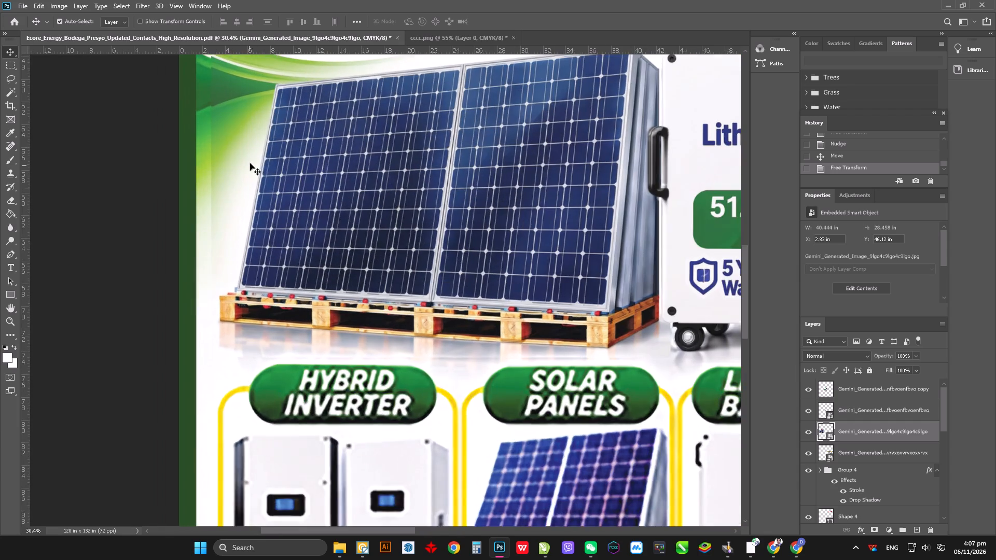
scroll(250, 163, "up", 6, "alt")
scroll(226, 338, "up", 5, "alt")
left_click(233, 299)
scroll(334, 426, "up", 5)
scroll(250, 363, "up", 3)
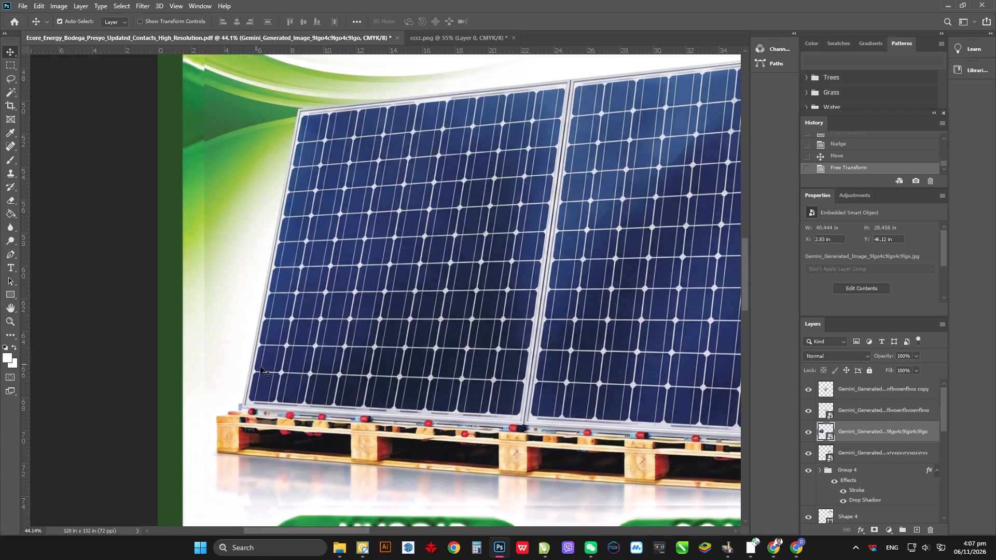
scroll(260, 367, "up", 6)
key("e")
left_click(238, 184)
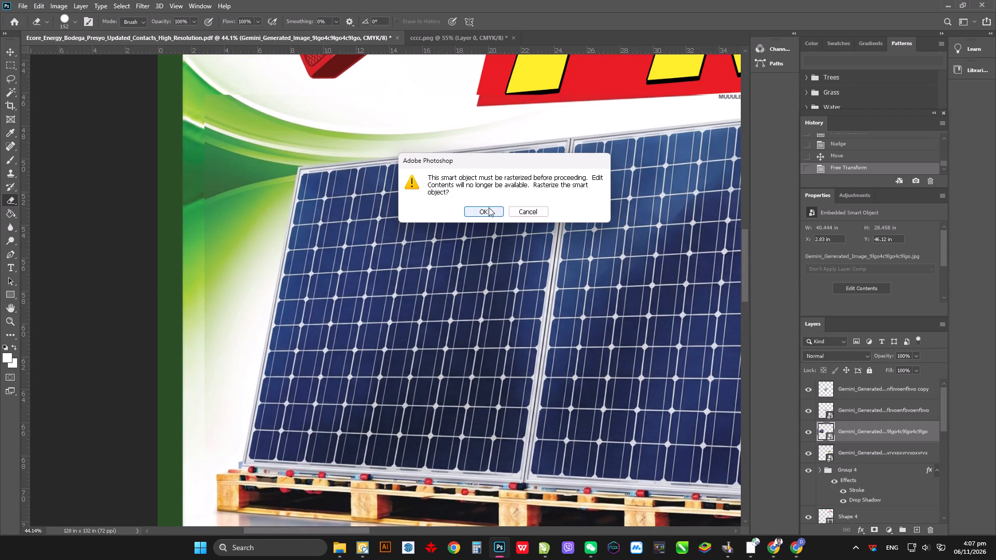
left_click(486, 211)
right_click(237, 181)
left_click(292, 283)
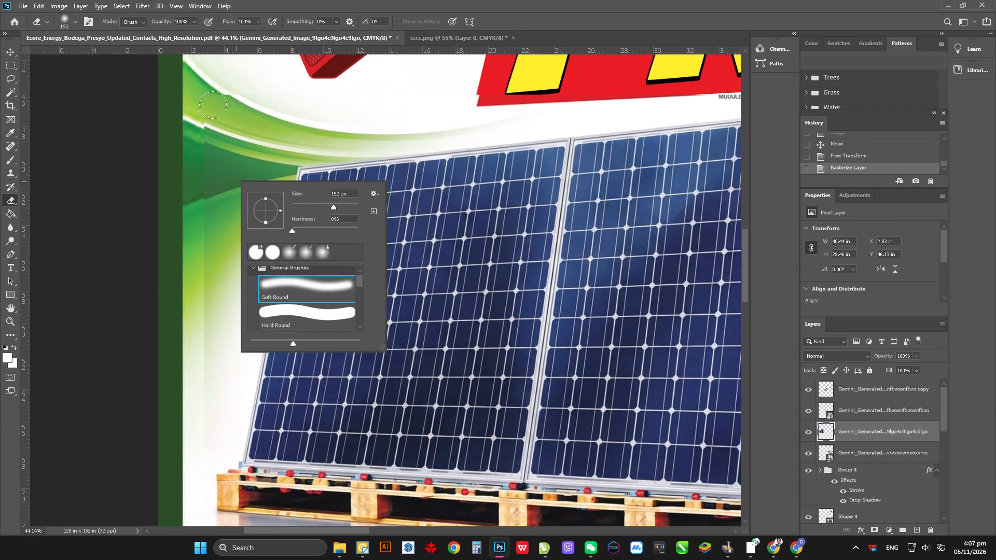
left_click_drag(227, 103, 303, 87)
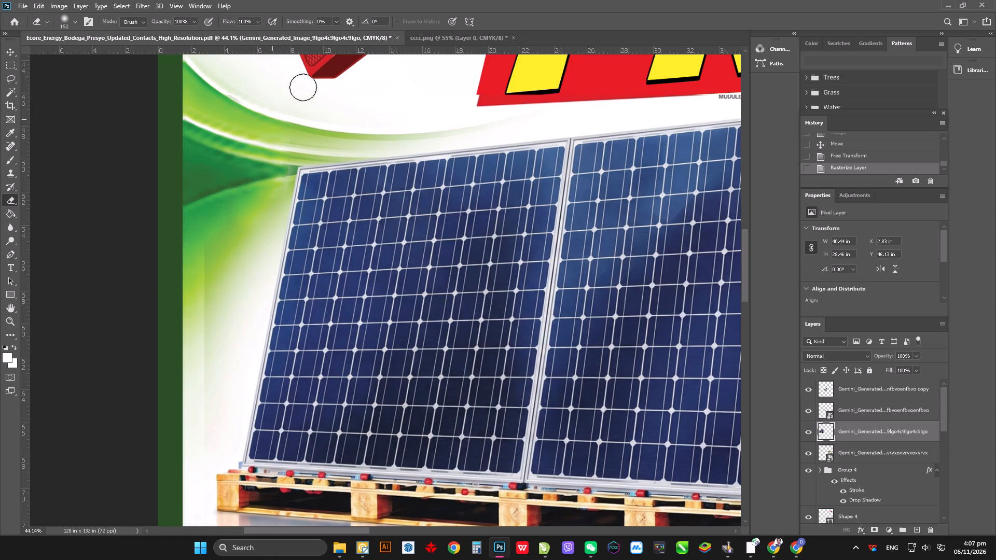
left_click_drag(303, 87, 198, 389)
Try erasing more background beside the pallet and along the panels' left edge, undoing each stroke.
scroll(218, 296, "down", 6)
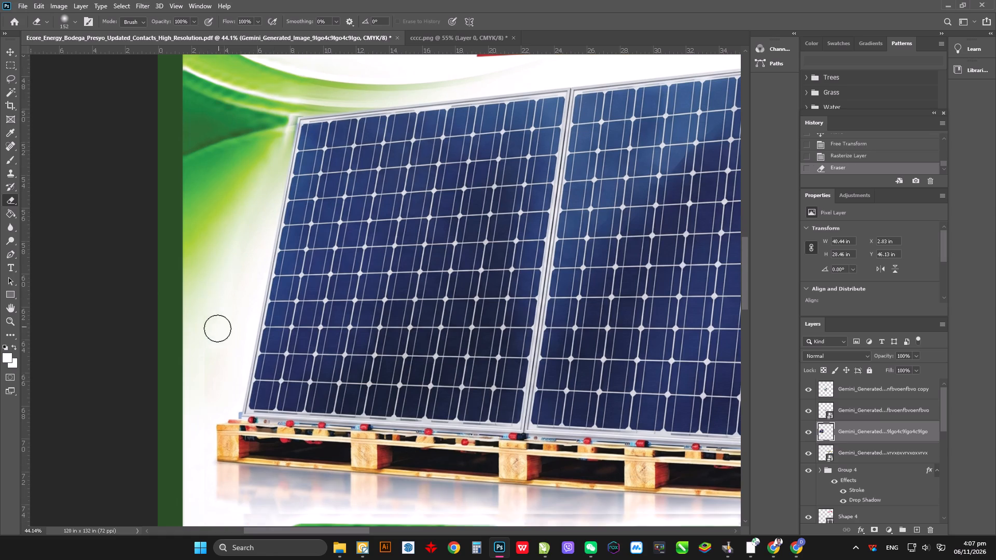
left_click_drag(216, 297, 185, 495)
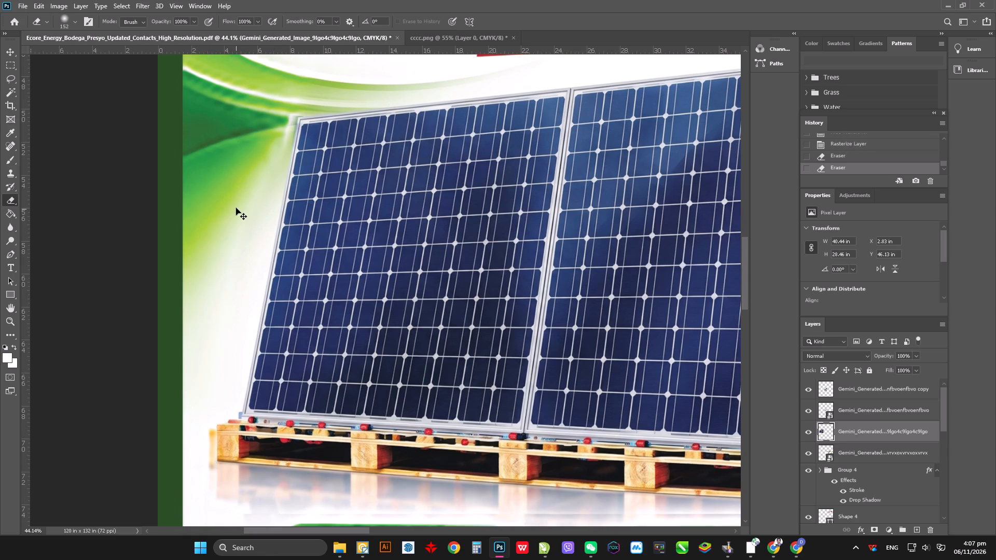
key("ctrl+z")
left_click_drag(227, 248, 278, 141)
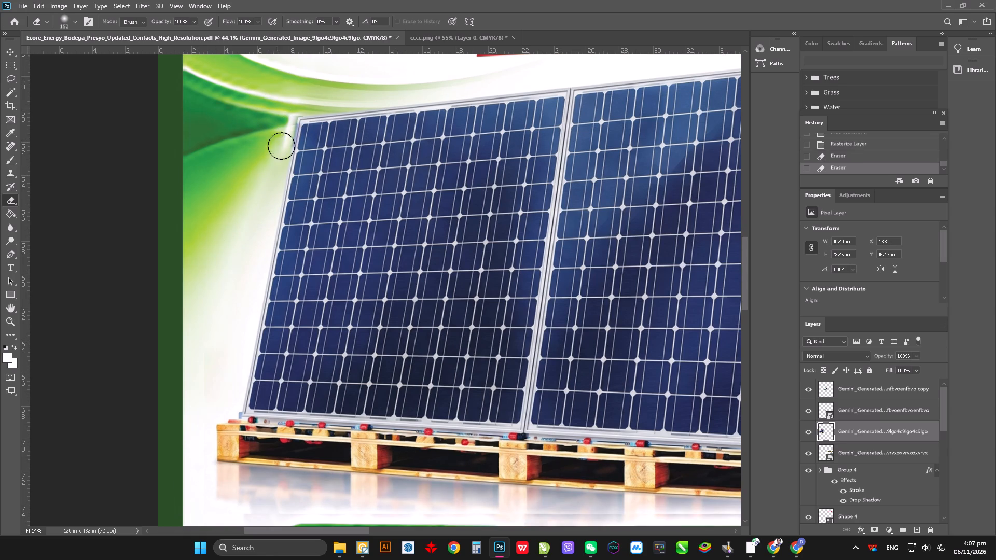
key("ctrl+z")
Erase the solar-panel image's top strip below the PRESYO! banner, including the "MODULE 1 & MODULE 2 - HIGH EFFICIENCY ARRAY" text.
scroll(137, 261, "down", 9, "alt")
scroll(313, 150, "up", 9, "alt")
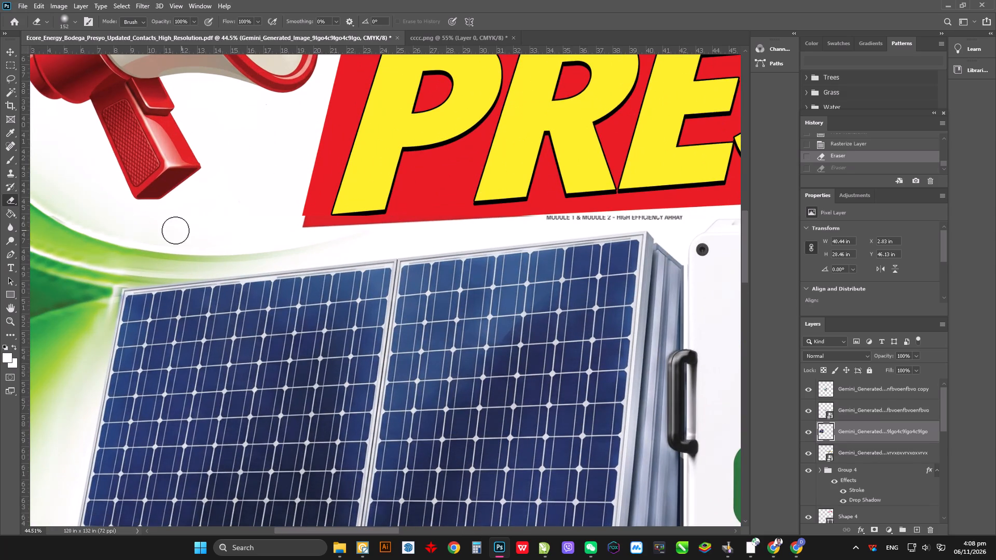
left_click_drag(118, 243, 355, 218)
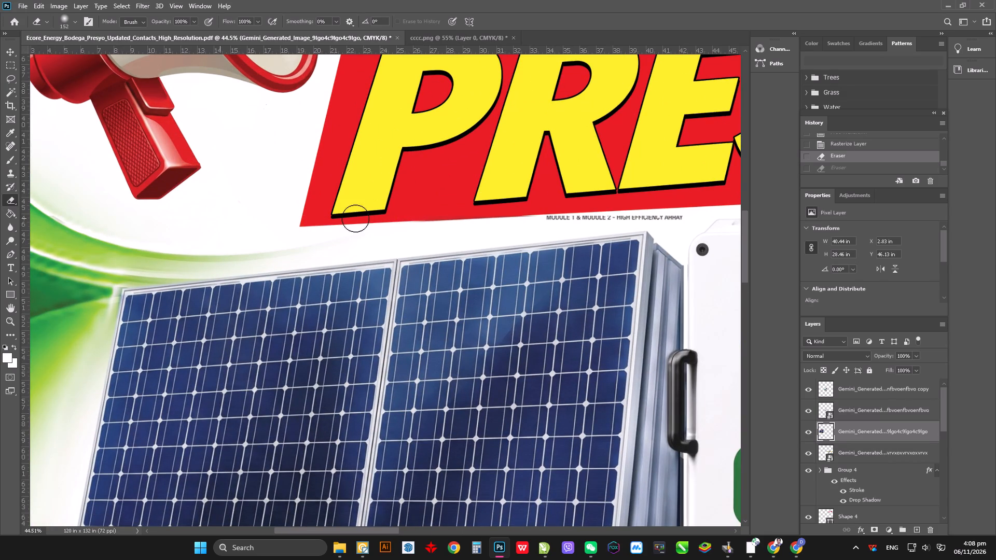
left_click_drag(355, 218, 600, 218)
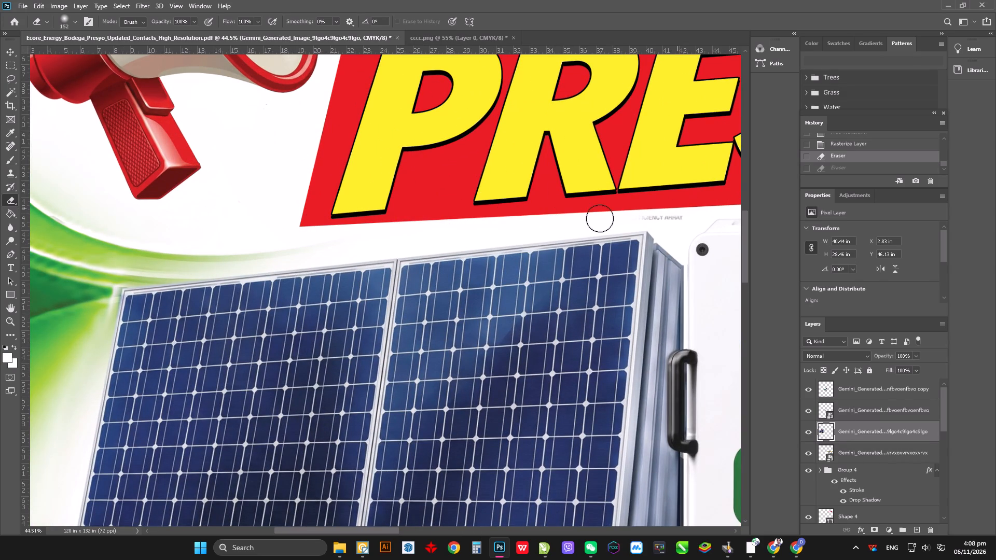
left_click_drag(600, 218, 94, 245)
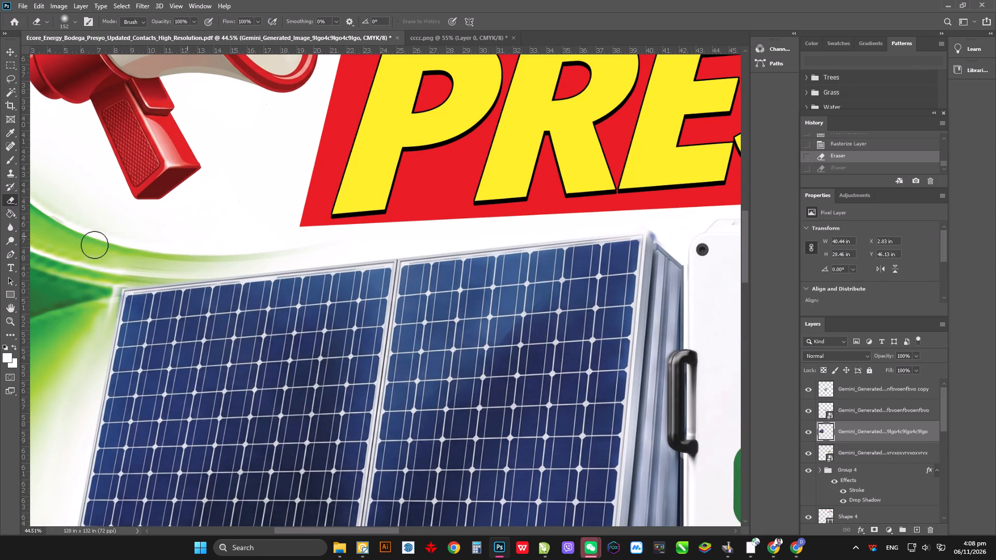
left_click_drag(94, 245, 92, 240)
left_click(7, 48)
Hide the four Gemini layers: the solar panels, both battery layers and the WHY THE PRICE INCREASE? panel.
scroll(229, 229, "down", 10, "alt")
scroll(220, 284, "down", 2, "alt")
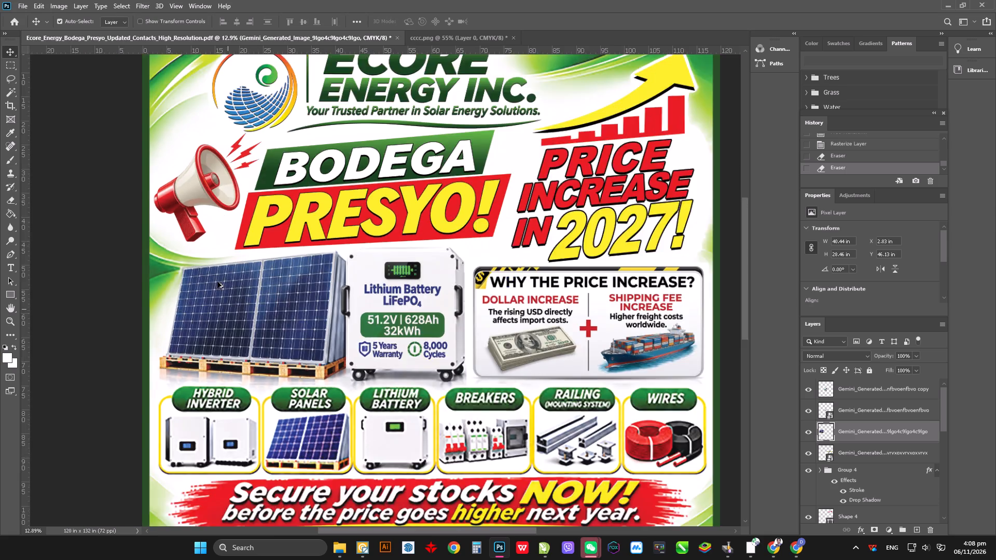
scroll(217, 282, "down", 5, "alt")
scroll(465, 317, "up", 5, "alt")
left_click(807, 432)
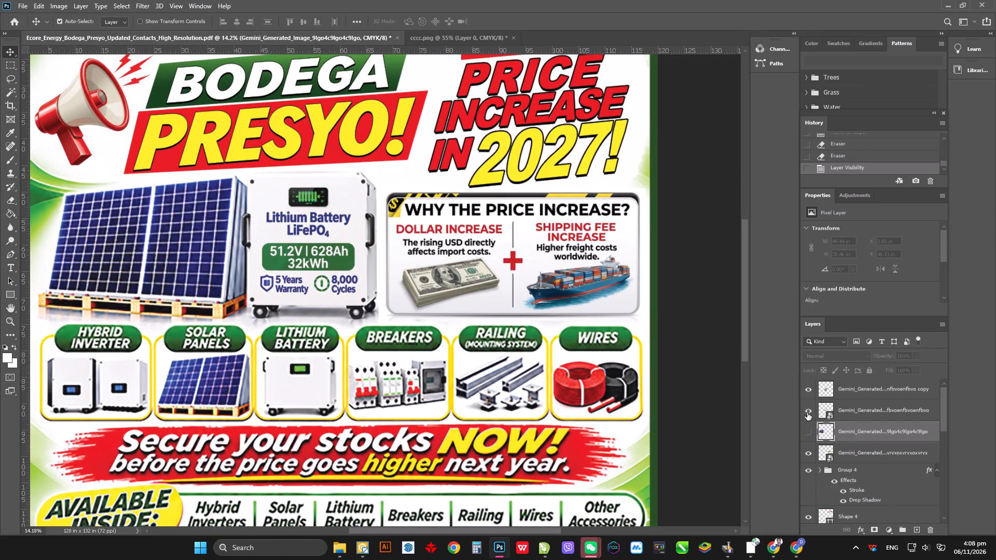
left_click(807, 413)
left_click(810, 388)
scroll(815, 446, "up", 4)
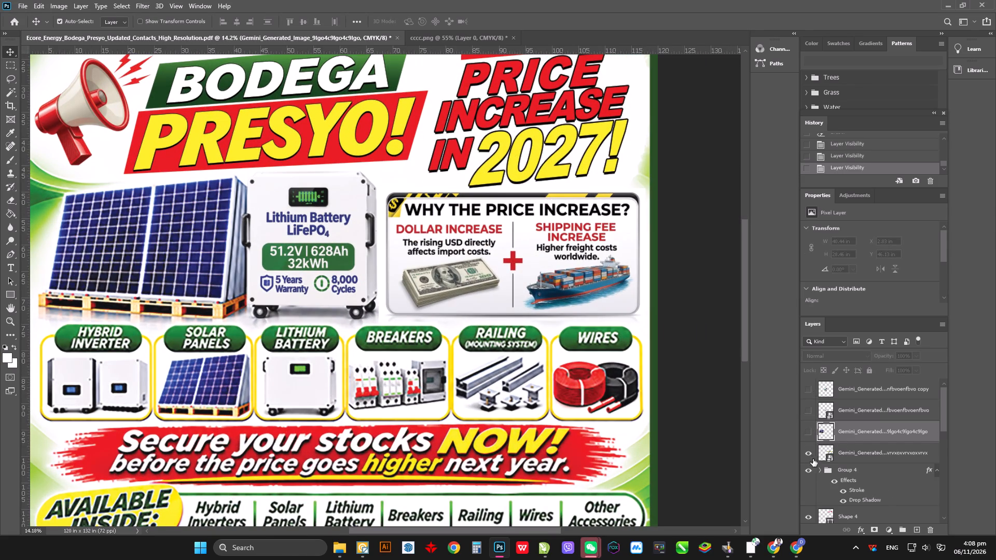
left_click(811, 456)
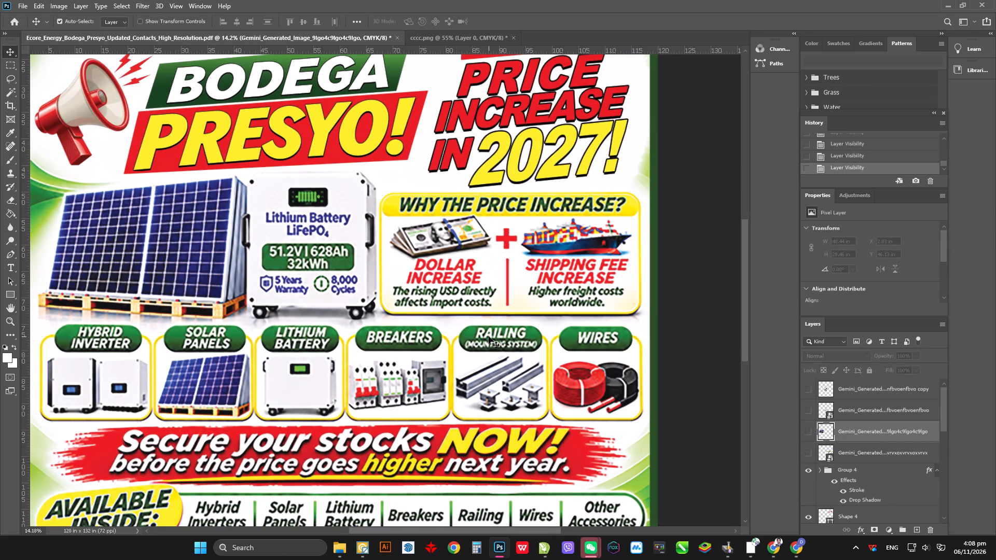
Sample the off-white of the battery casing beside the blurry solar panels as the painting colour.
key("i")
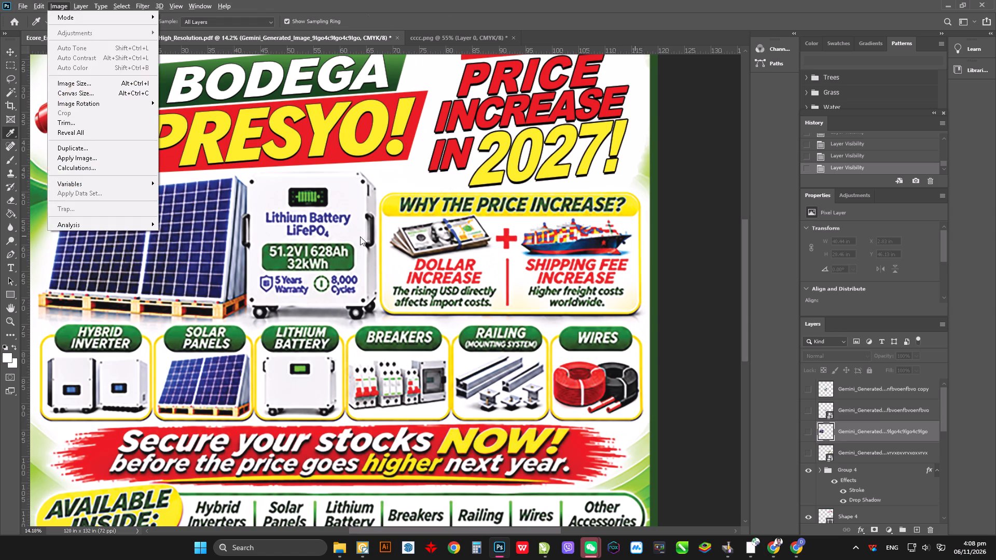
left_click(528, 0)
scroll(348, 339, "down", 4, "alt")
scroll(75, 247, "up", 12, "alt")
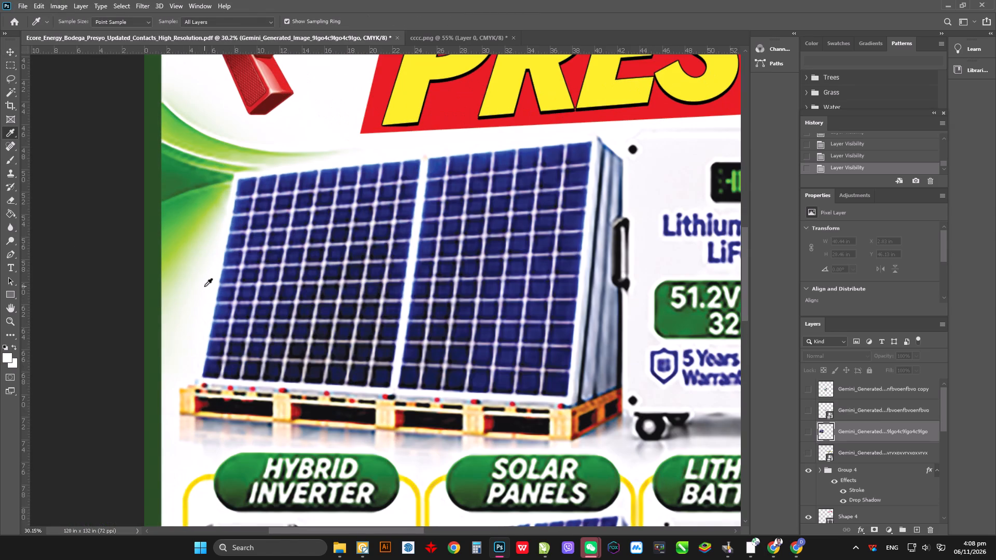
left_click(204, 286)
left_click(649, 194)
On the Group 1 copy 2 layer, paint over the blurry solar panels' top edge with a 183 px Hard Round brush.
key("b")
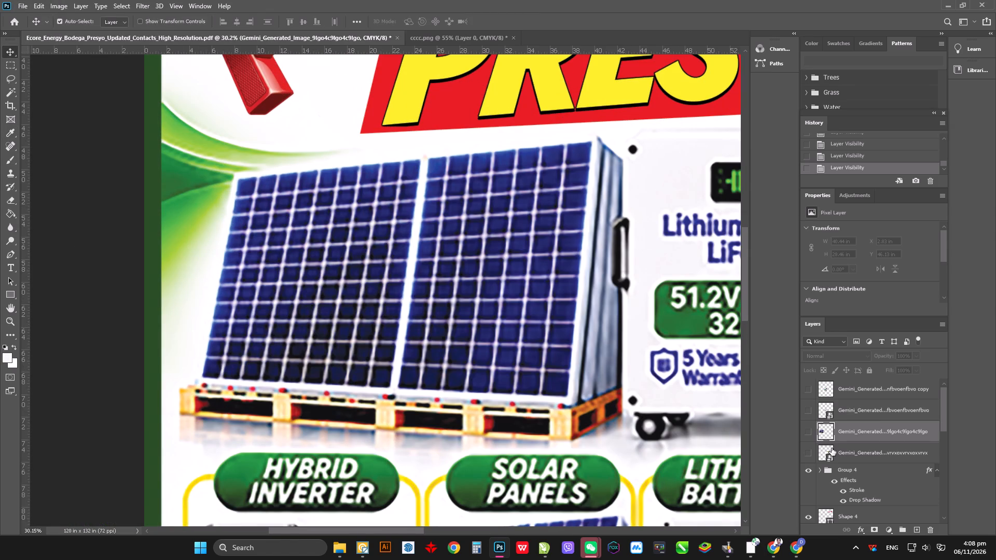
key("b")
scroll(832, 479, "down", 16)
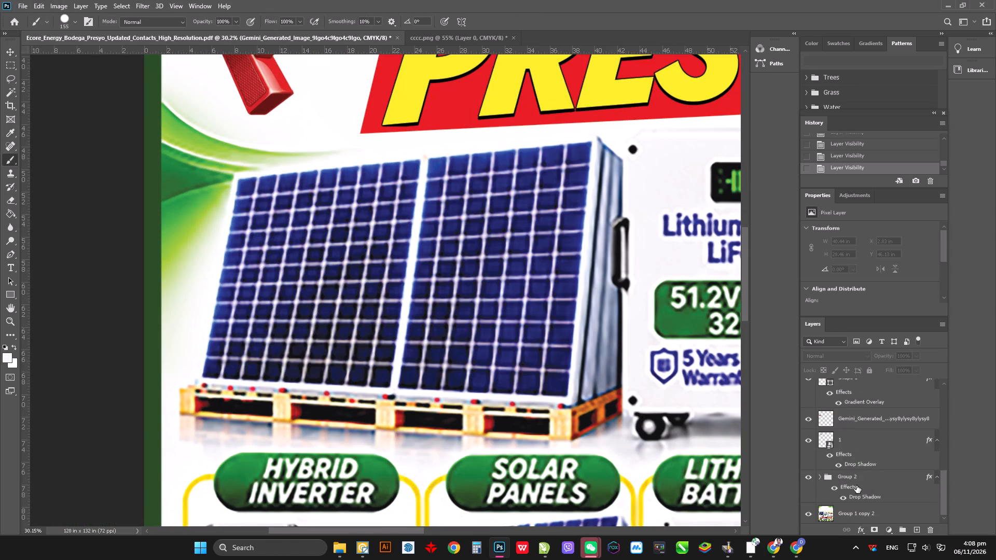
left_click(845, 494)
scroll(543, 254, "down", 2, "alt")
right_click(637, 185)
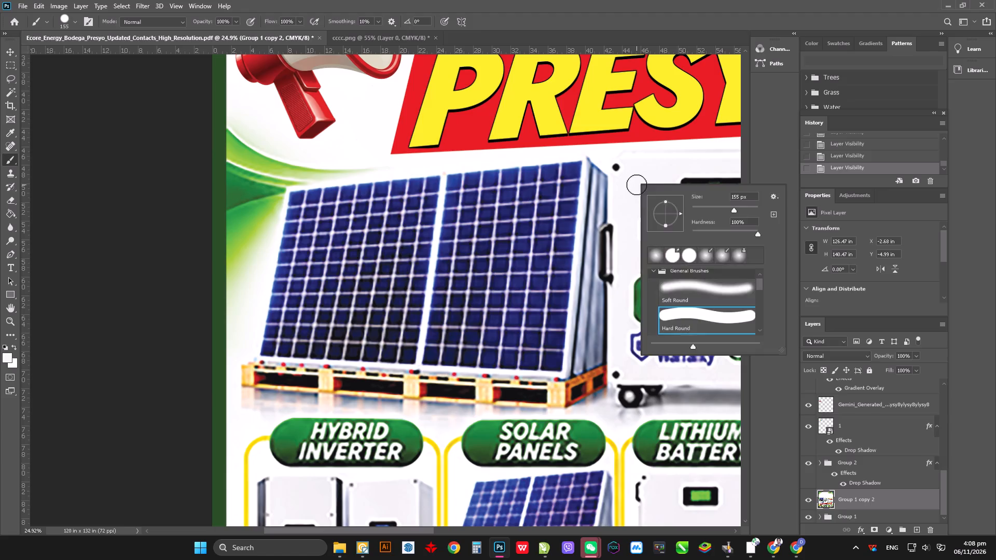
left_click(739, 208)
left_click_drag(623, 167, 561, 169)
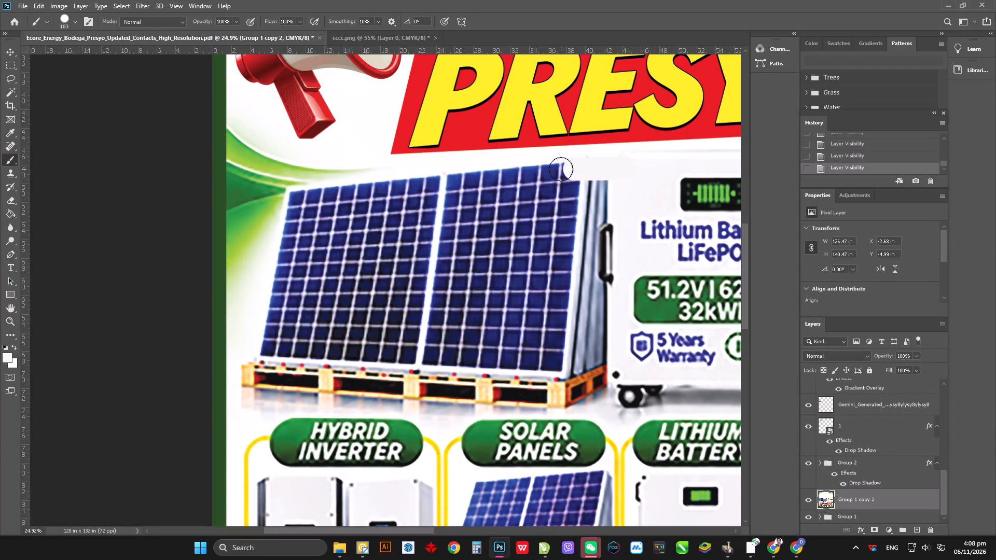
left_click_drag(561, 169, 460, 186)
scroll(465, 178, "up", 9, "alt")
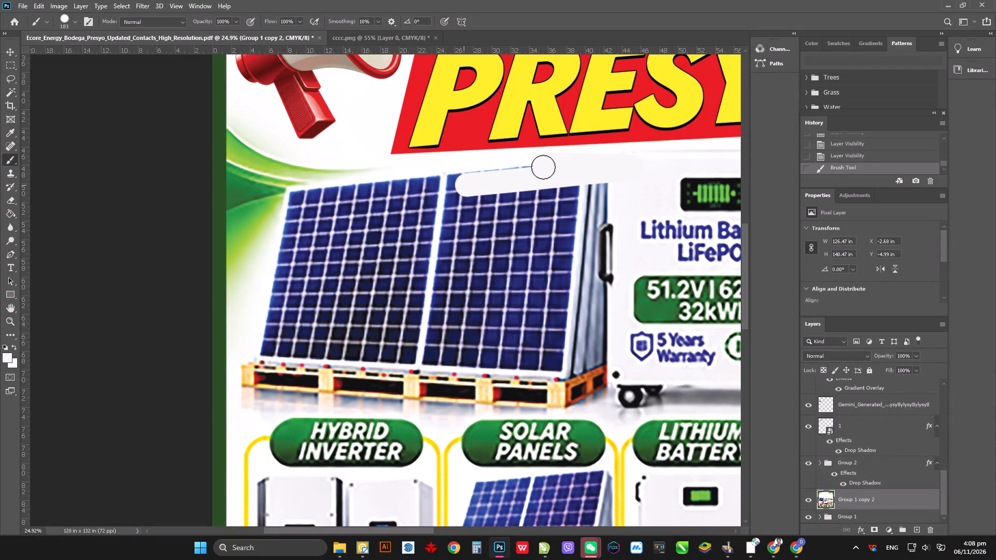
left_click_drag(541, 167, 395, 191)
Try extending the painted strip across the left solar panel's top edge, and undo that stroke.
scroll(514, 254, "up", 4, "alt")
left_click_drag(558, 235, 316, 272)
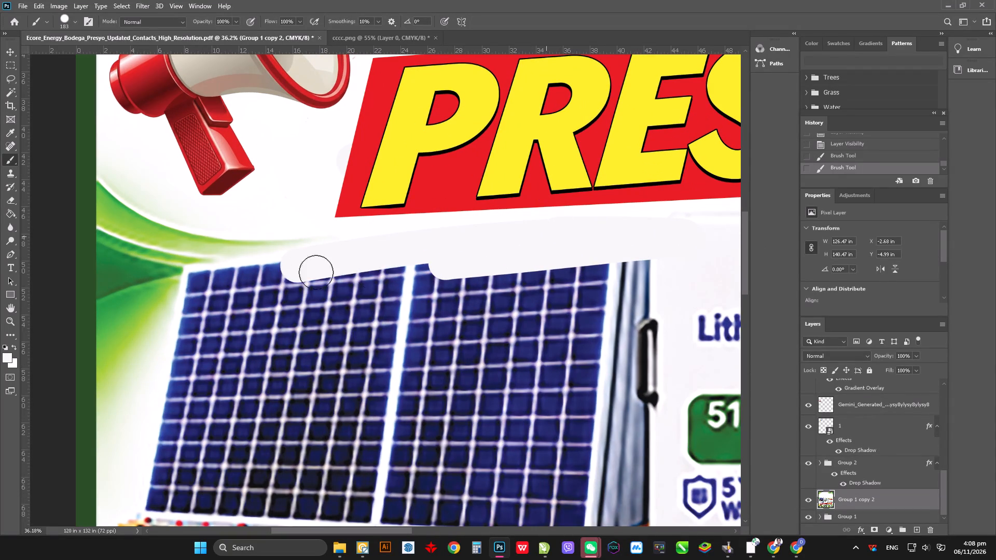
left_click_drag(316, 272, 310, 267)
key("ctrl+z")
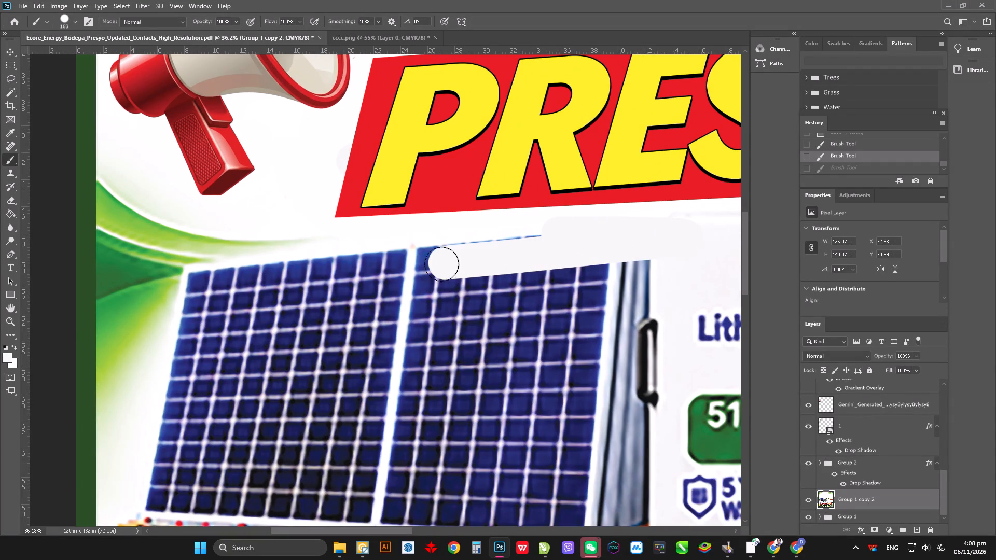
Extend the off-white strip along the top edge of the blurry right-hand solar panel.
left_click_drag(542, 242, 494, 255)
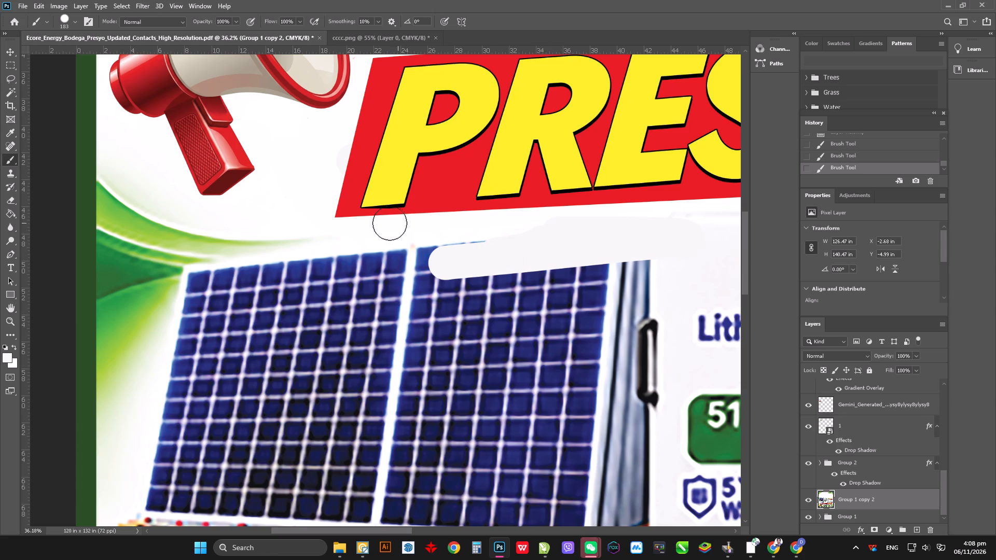
Sample the white background beside the megaphone and paint it over the top edges of the blurry solar panels where they meet.
key("i")
left_click(282, 129)
key("b")
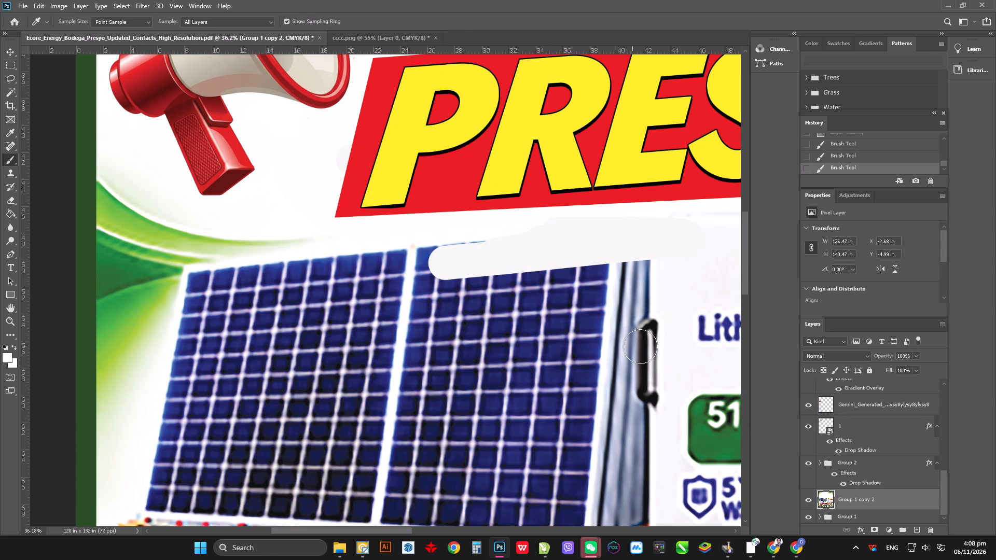
left_click_drag(552, 233, 605, 231)
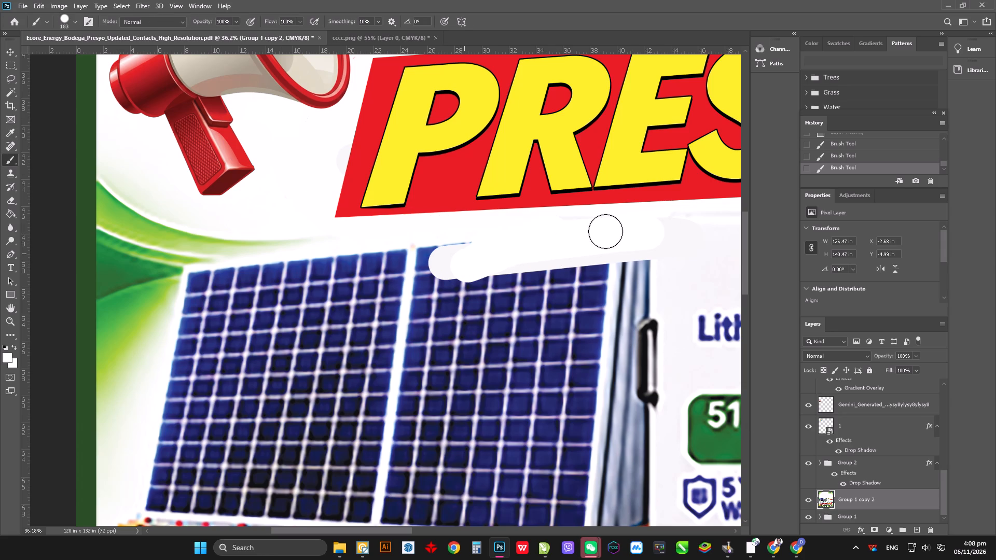
left_click_drag(605, 231, 632, 251)
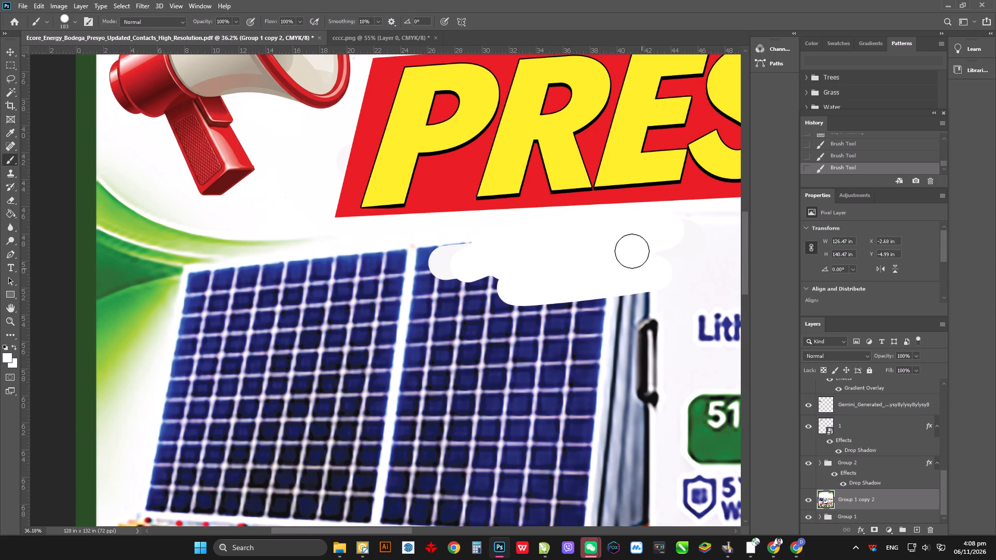
left_click_drag(632, 251, 505, 292)
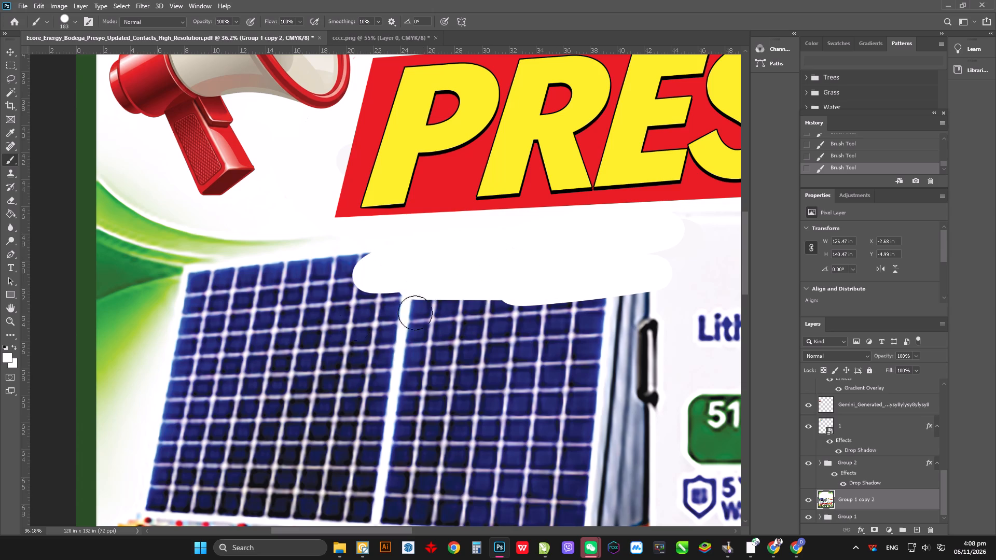
Paint white over the top of the blurry large lithium battery, covering its upper corners and green display.
scroll(279, 336, "down", 10, "alt")
scroll(516, 335, "up", 11, "alt")
left_click_drag(324, 272, 378, 229)
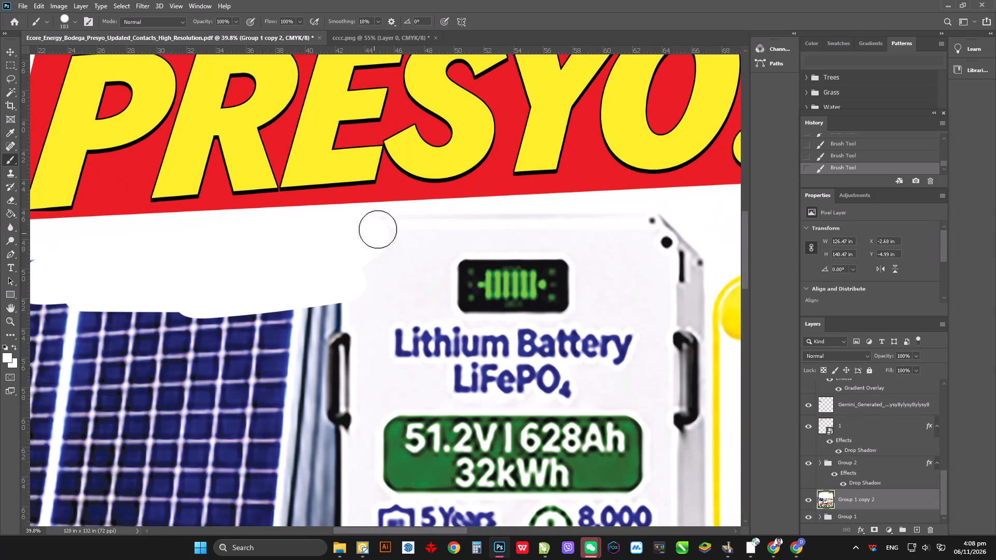
left_click_drag(378, 229, 699, 269)
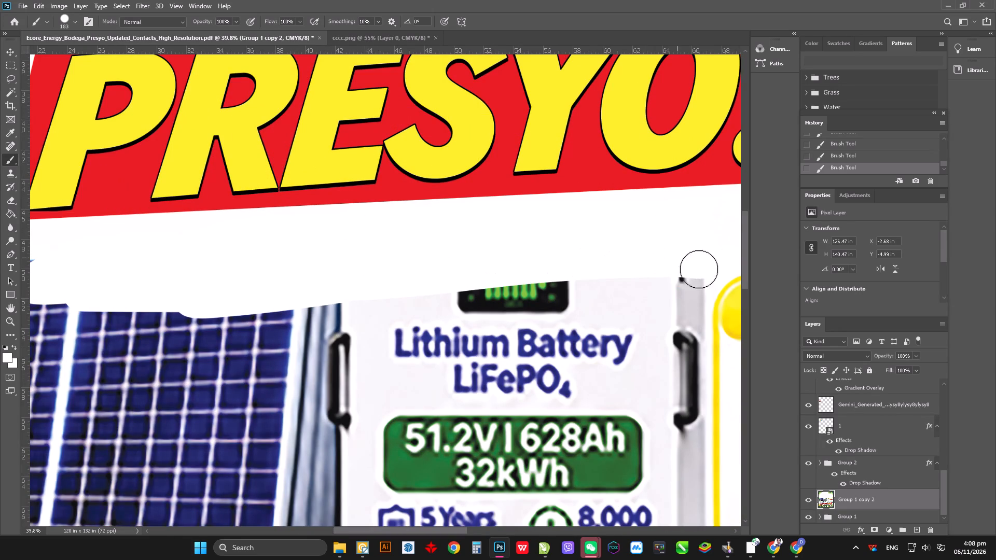
left_click_drag(699, 269, 273, 335)
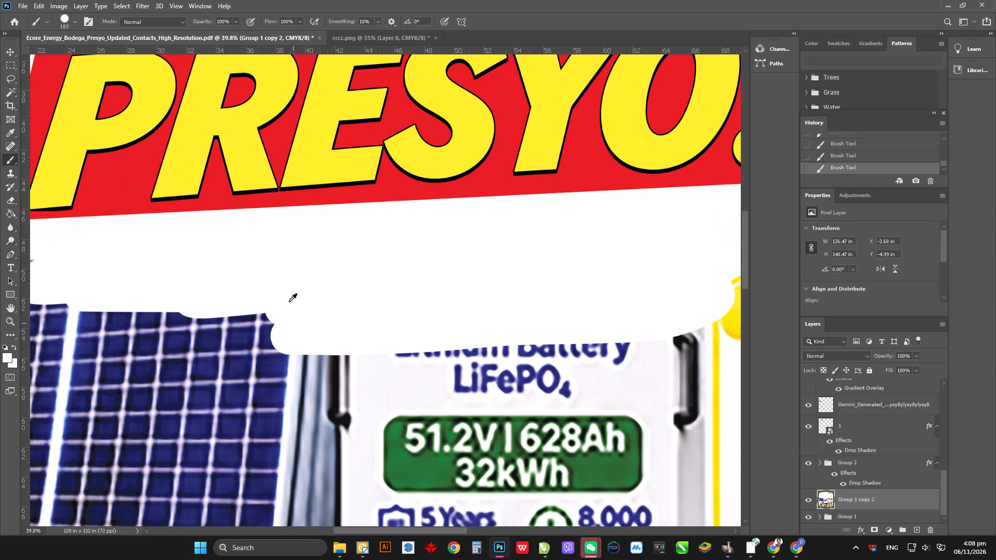
Paint white over the remaining top edge of the blurry left-hand solar panel, starting from its outer corner.
scroll(279, 299, "down", 11, "alt")
scroll(578, 377, "up", 3, "alt")
scroll(568, 355, "down", 4, "alt")
scroll(323, 337, "down", 1, "alt")
scroll(314, 337, "up", 11, "alt")
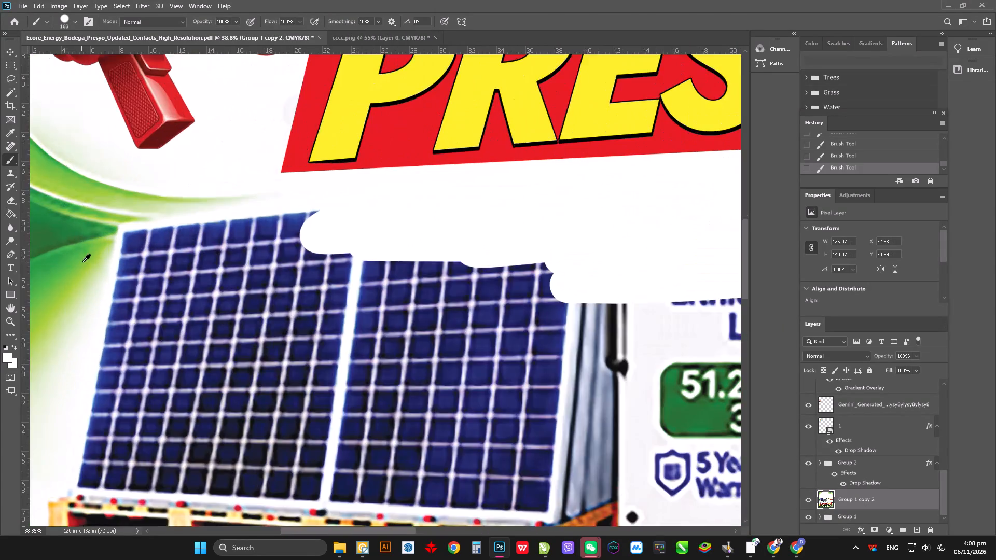
scroll(82, 262, "up", 8, "alt")
left_click_drag(159, 228, 406, 206)
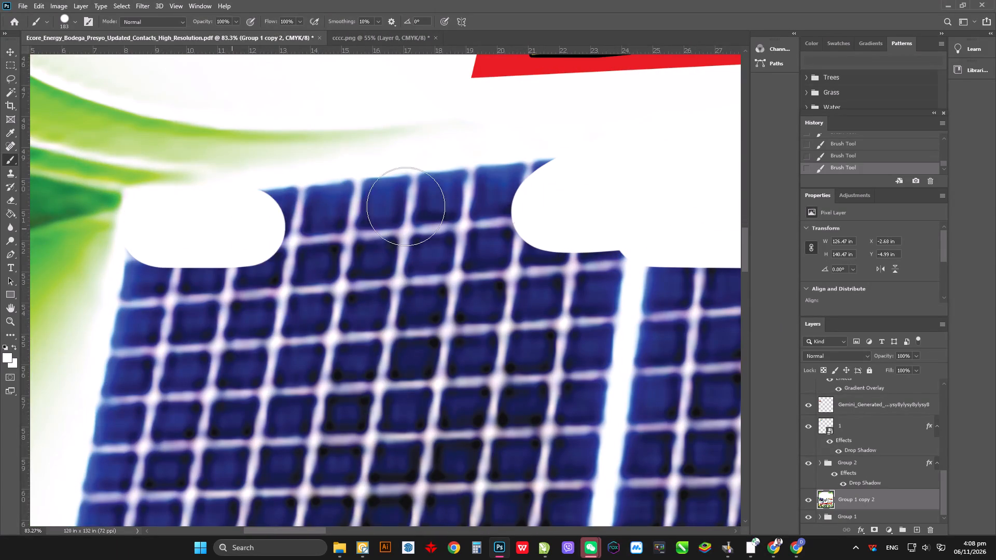
left_click_drag(406, 206, 490, 220)
Paint white down the outer left edge of the blurry solar panels as far as the wooden pallet.
scroll(626, 211, "down", 11, "alt")
scroll(390, 350, "up", 7, "alt")
left_click_drag(510, 119, 501, 168)
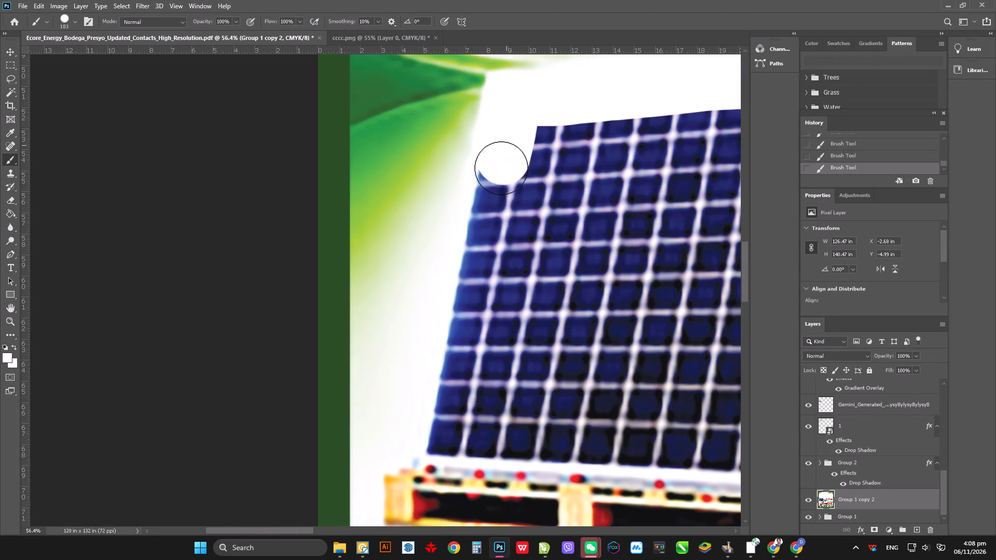
left_click_drag(501, 168, 450, 446)
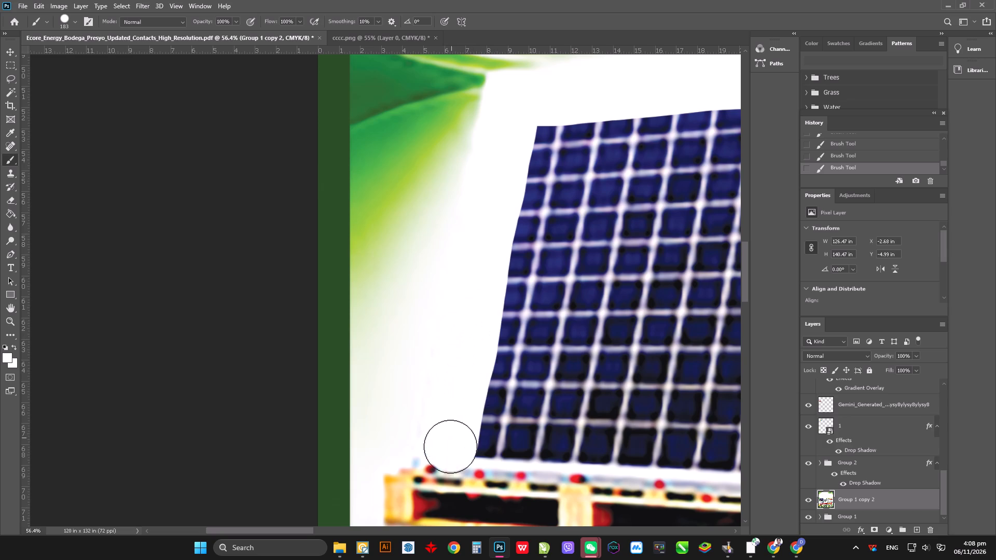
left_click_drag(450, 446, 450, 451)
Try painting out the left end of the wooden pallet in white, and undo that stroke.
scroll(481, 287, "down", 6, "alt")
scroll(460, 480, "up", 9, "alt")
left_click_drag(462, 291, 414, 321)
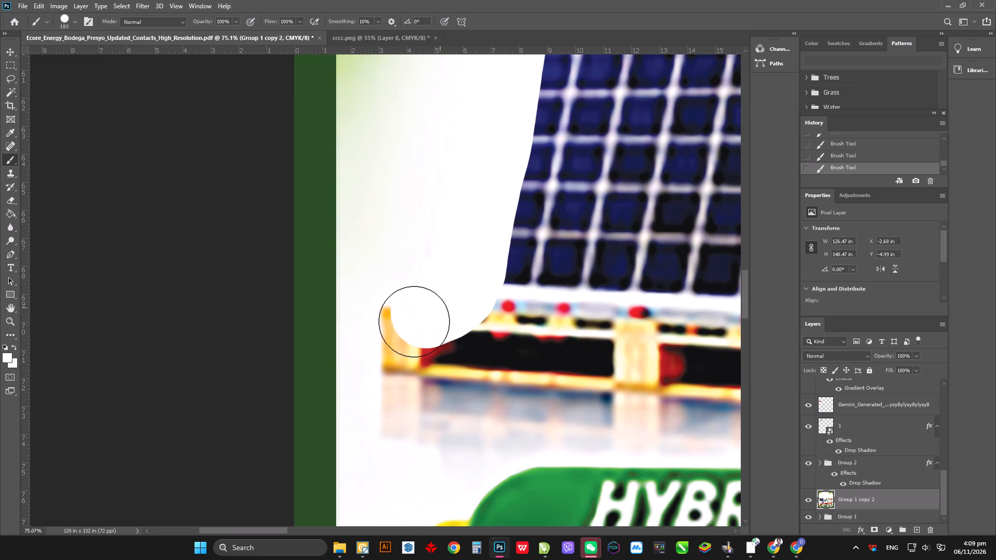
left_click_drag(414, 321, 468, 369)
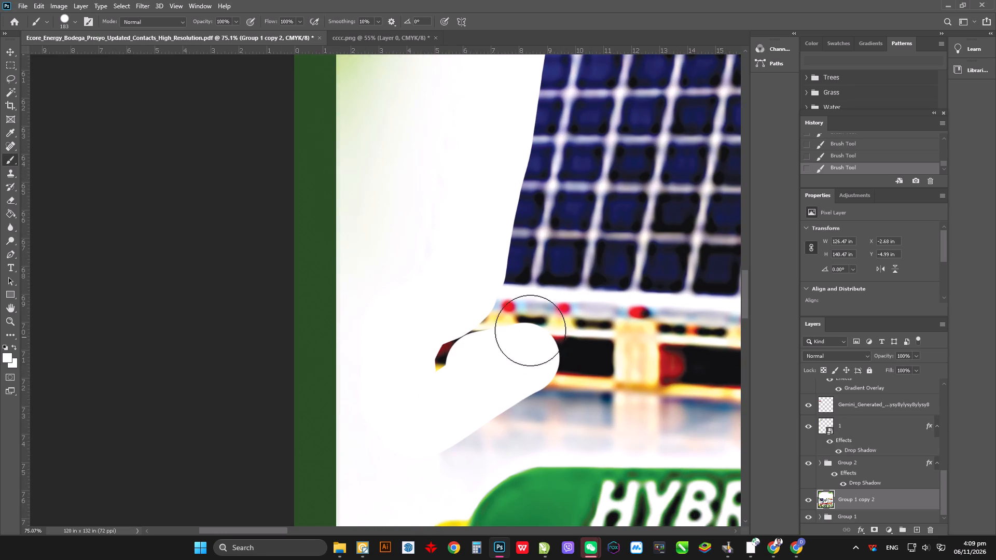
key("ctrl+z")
Paint white over the lower-left corner of the blurry solar panels, staying just above the pallet.
scroll(433, 275, "down", 3)
scroll(421, 300, "up", 3, "alt")
left_click_drag(403, 239, 493, 239)
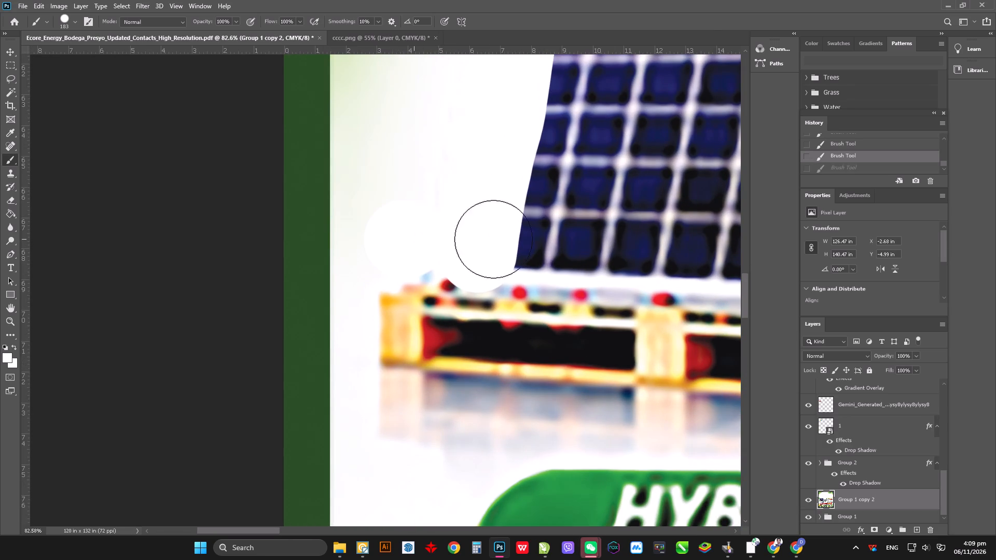
left_click_drag(493, 239, 571, 254)
Paint white across both blurry solar panels in horizontal bands, leaving only their lowest rows of cells.
scroll(299, 337, "down", 16, "alt")
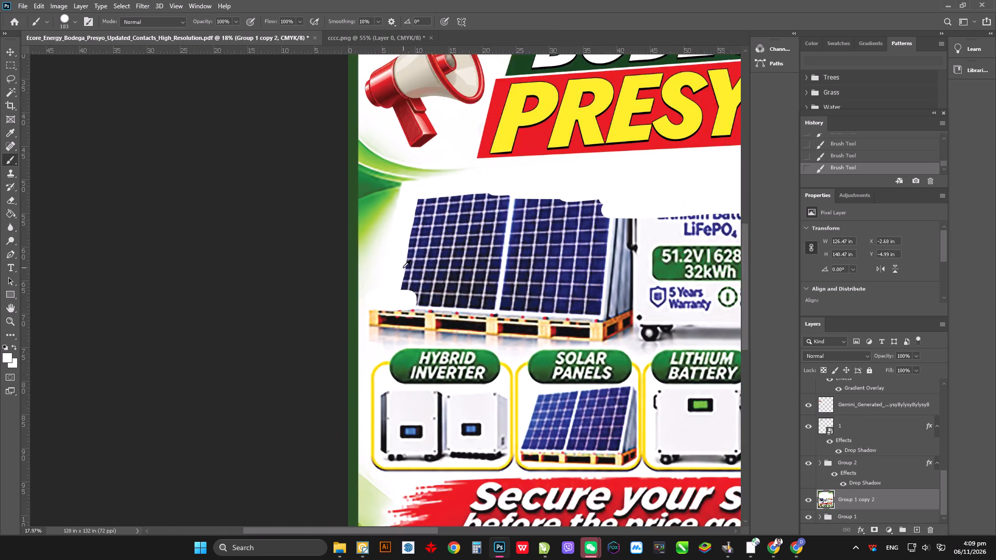
scroll(411, 245, "up", 4, "alt")
left_click_drag(404, 315, 689, 171)
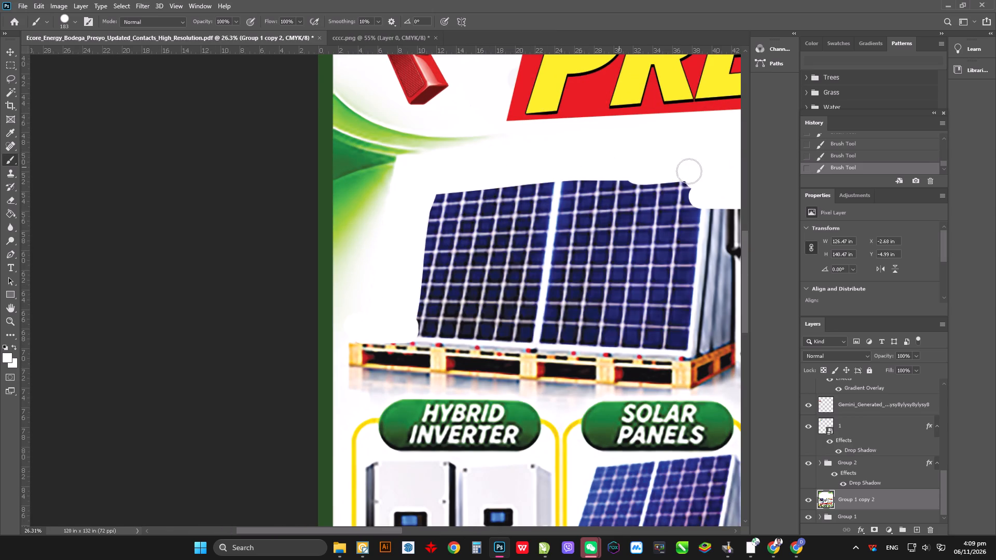
left_click_drag(689, 171, 549, 214)
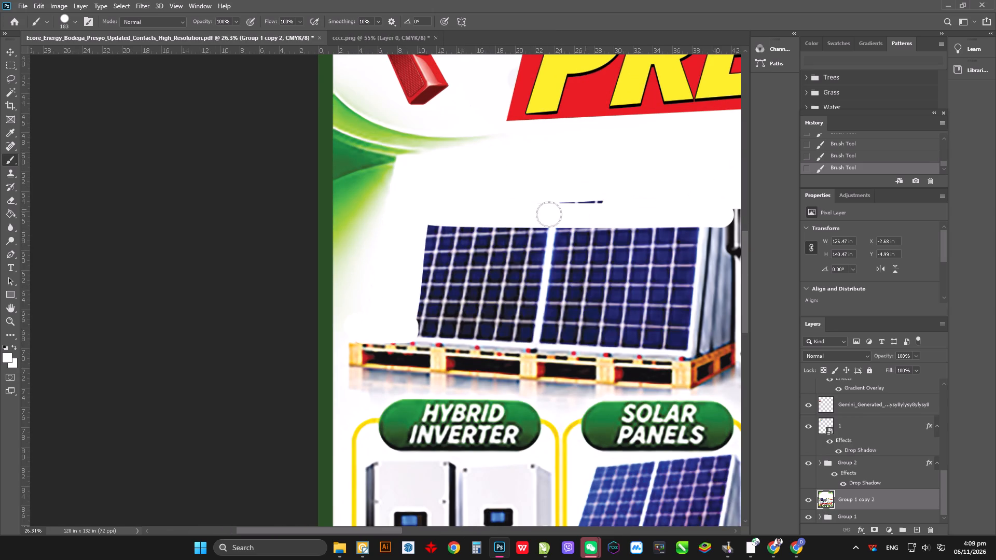
left_click_drag(549, 214, 437, 246)
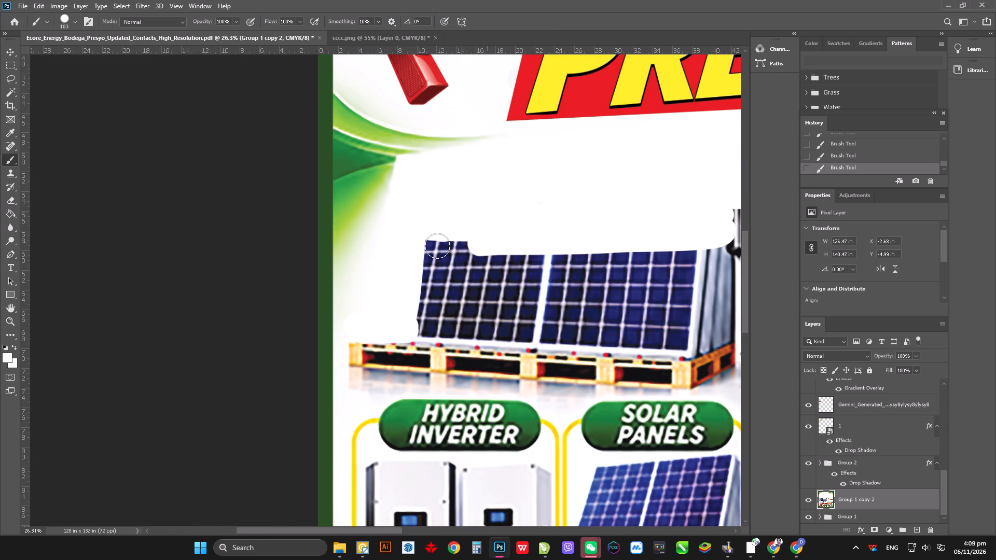
left_click_drag(437, 246, 451, 287)
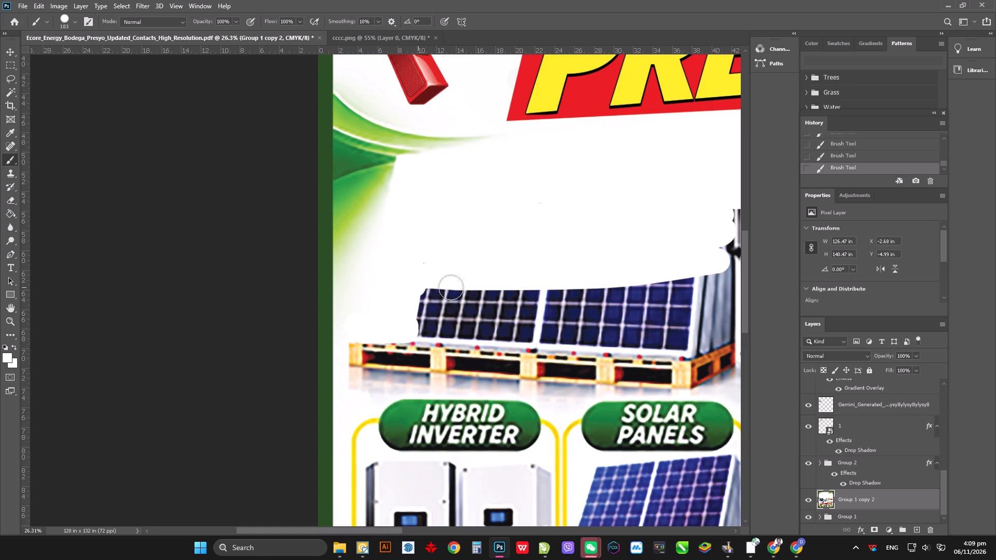
left_click_drag(451, 287, 486, 297)
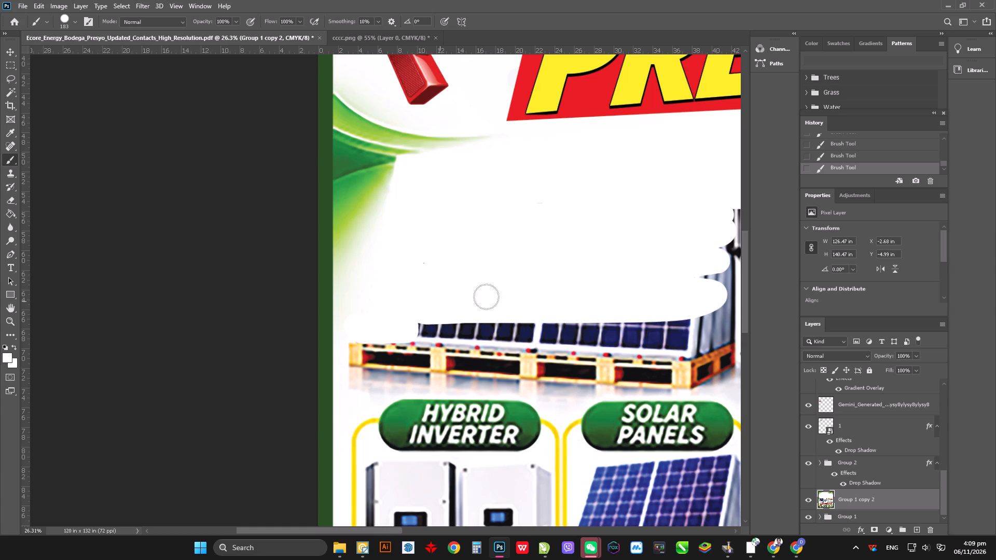
left_click_drag(486, 297, 419, 269)
Paint out the panel stack's side beside the battery and the lowest rows of solar cells down to the pallet.
scroll(333, 258, "down", 5, "alt")
scroll(614, 300, "down", 3, "alt")
scroll(629, 277, "up", 8, "alt")
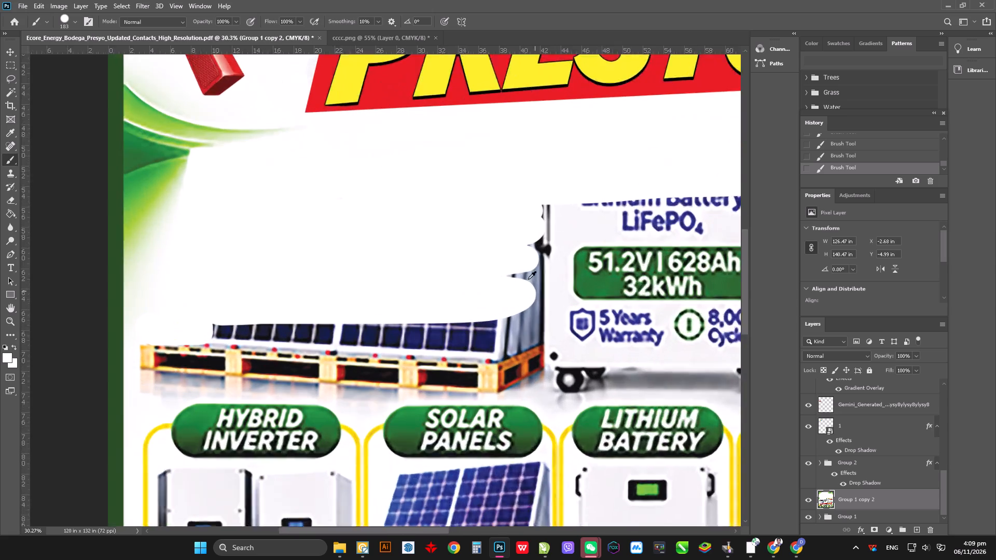
scroll(528, 279, "up", 2, "alt")
left_click_drag(548, 180, 531, 341)
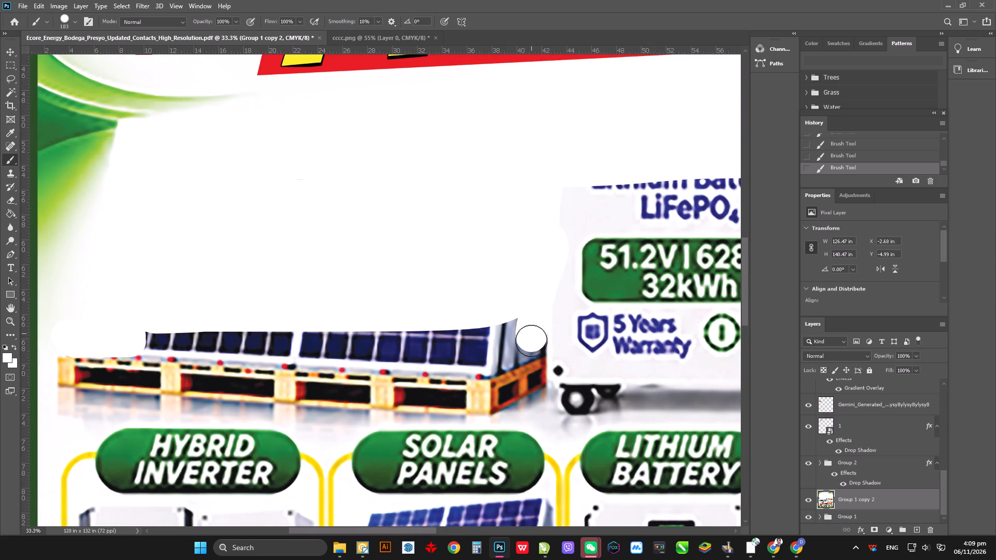
left_click_drag(531, 341, 535, 338)
left_click_drag(540, 339, 177, 340)
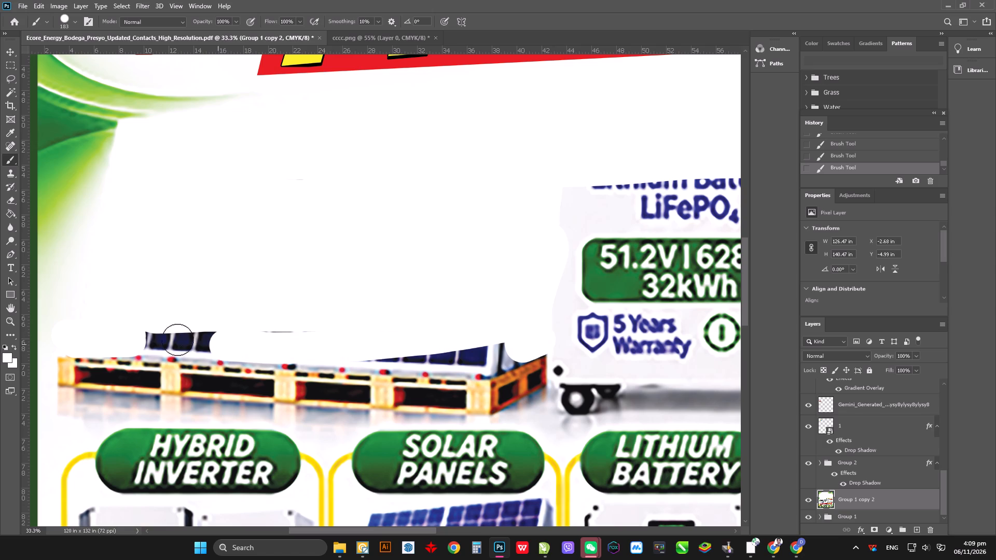
left_click_drag(177, 340, 496, 351)
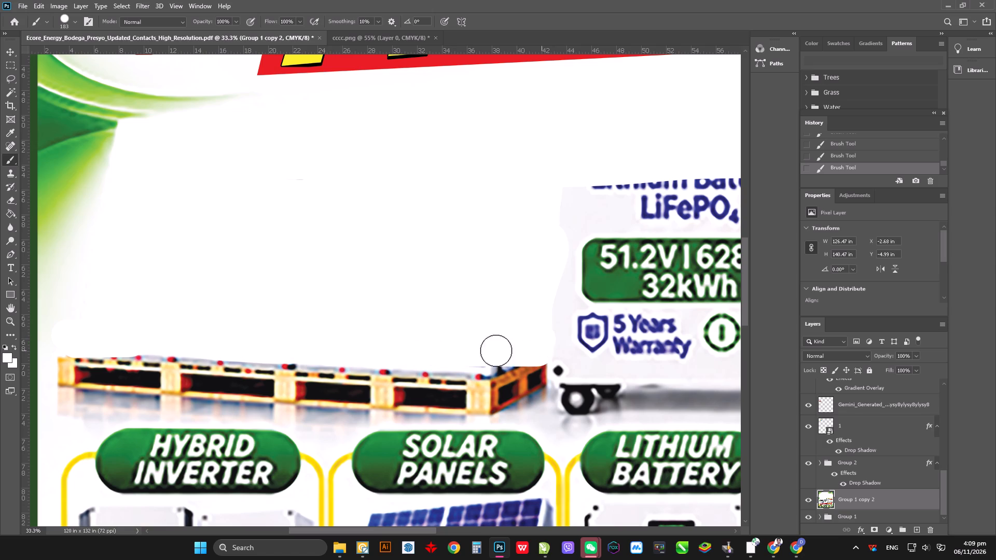
left_click_drag(496, 351, 418, 355)
Enlarge the brush to 417 px and paint white over the blurry large battery's labels and casing, leaving its base and wheels.
scroll(212, 312, "down", 10, "alt")
scroll(610, 309, "up", 4, "alt")
scroll(230, 314, "down", 5, "alt")
scroll(581, 282, "up", 4, "alt")
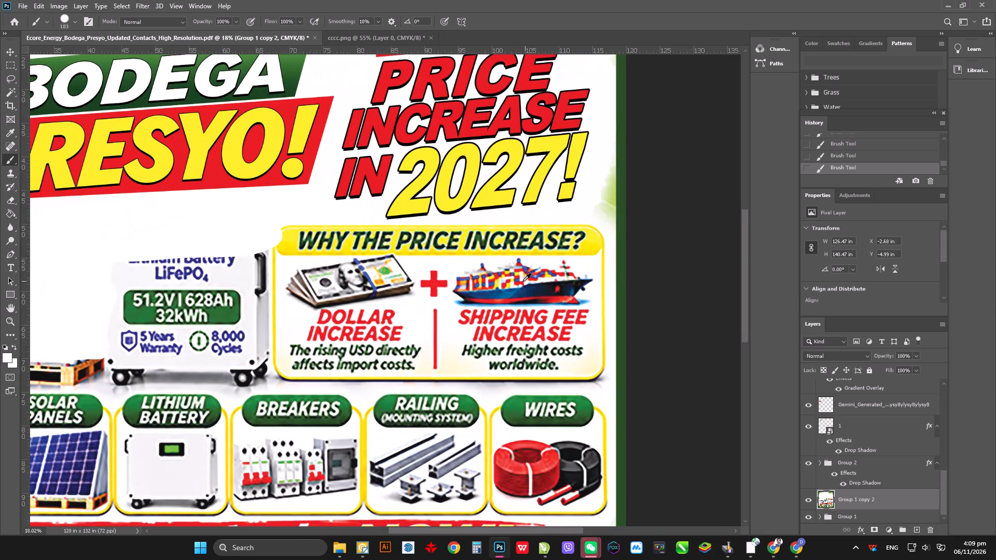
right_click(120, 232)
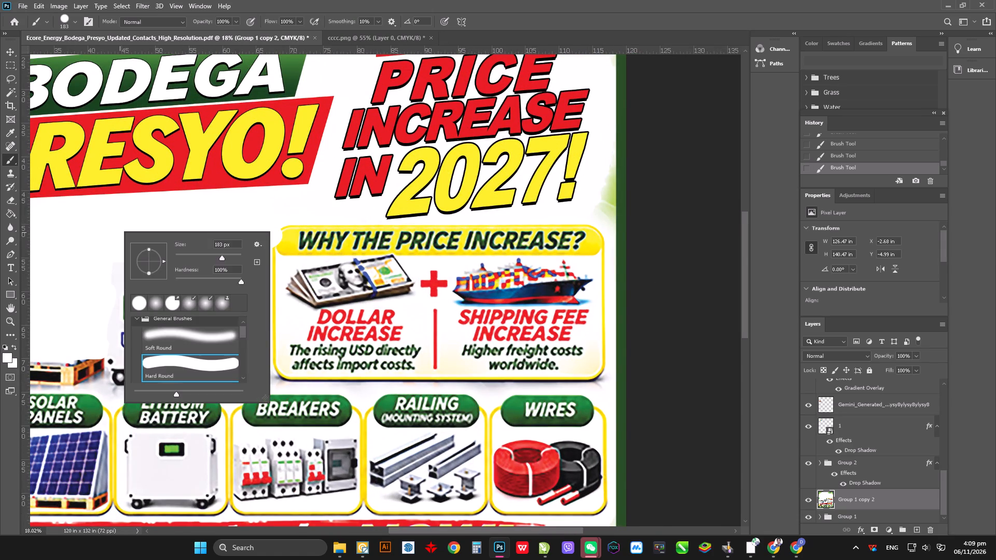
left_click(232, 255)
left_click_drag(99, 267, 94, 267)
left_click_drag(103, 264, 61, 280)
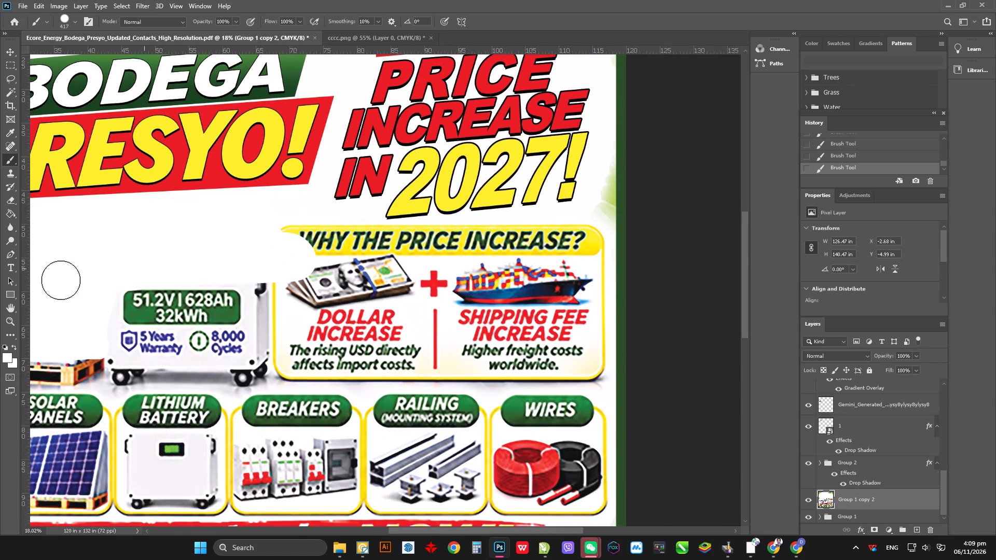
left_click_drag(61, 280, 129, 327)
left_click_drag(108, 335, 278, 330)
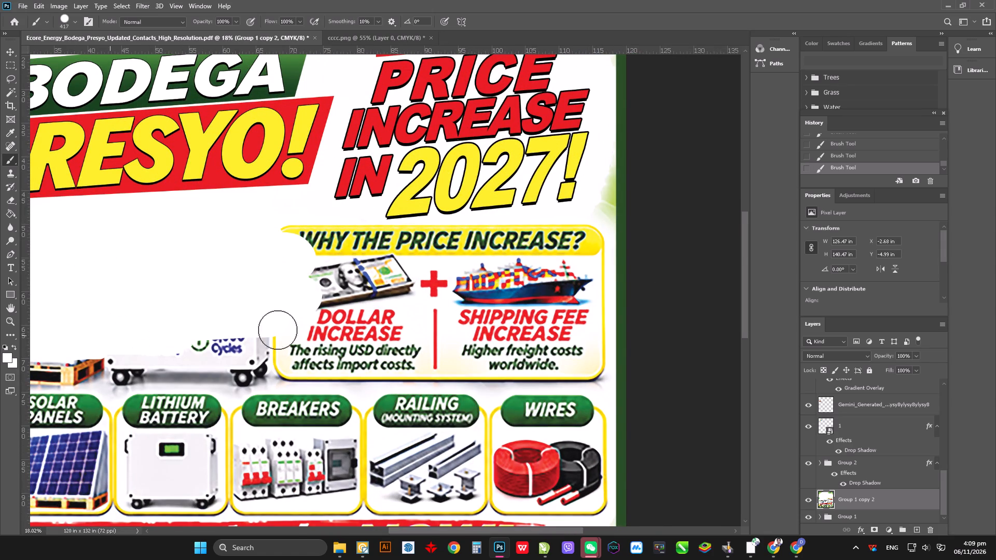
left_click_drag(278, 330, 303, 328)
Paint white over the blurry yellow WHY THE PRICE INCREASE? heading bar along its full width.
left_click_drag(269, 240, 383, 241)
scroll(453, 277, "up", 4, "alt")
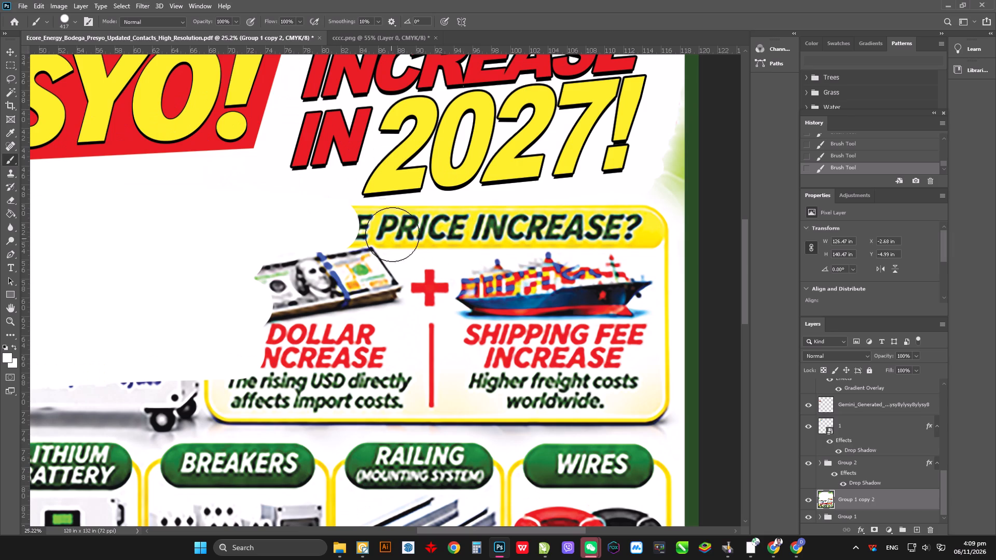
left_click_drag(357, 226, 624, 228)
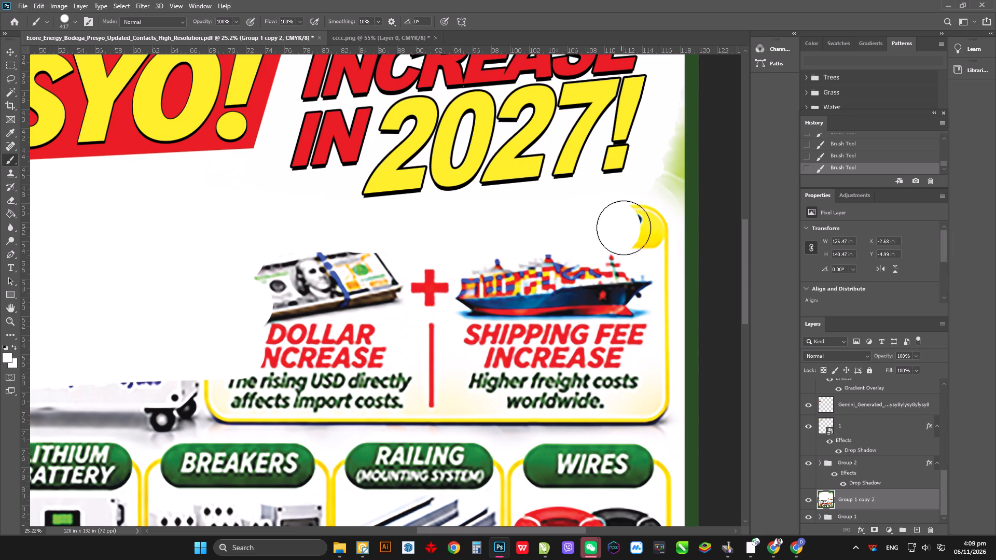
left_click_drag(624, 228, 645, 231)
Paint white over the blurry price-increase box, covering its yellow border, DOLLAR and SHIPPING FEE texts, dollar stack, plus sign and ship.
left_click_drag(645, 231, 649, 372)
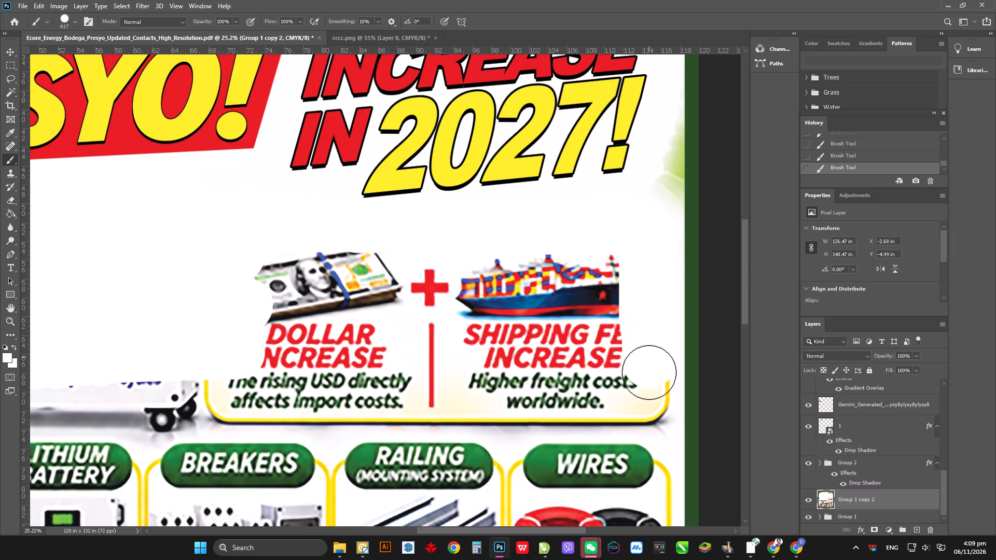
left_click_drag(649, 372, 649, 405)
left_click_drag(649, 405, 413, 404)
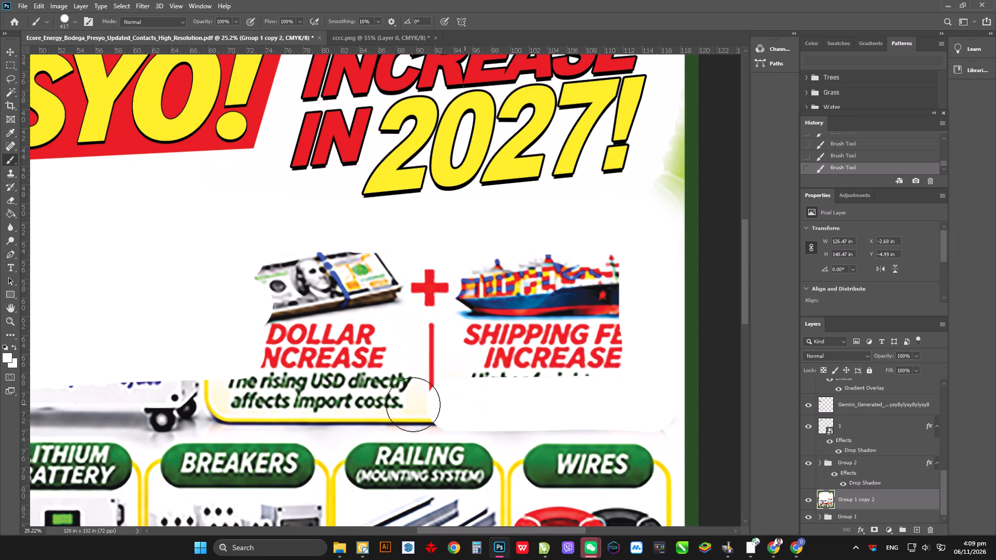
left_click_drag(413, 404, 514, 331)
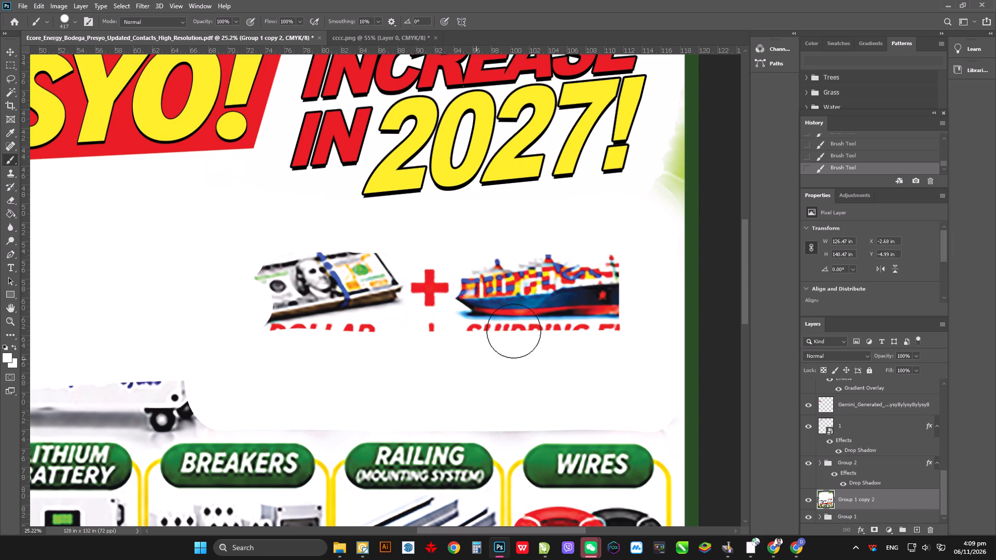
left_click_drag(514, 331, 237, 324)
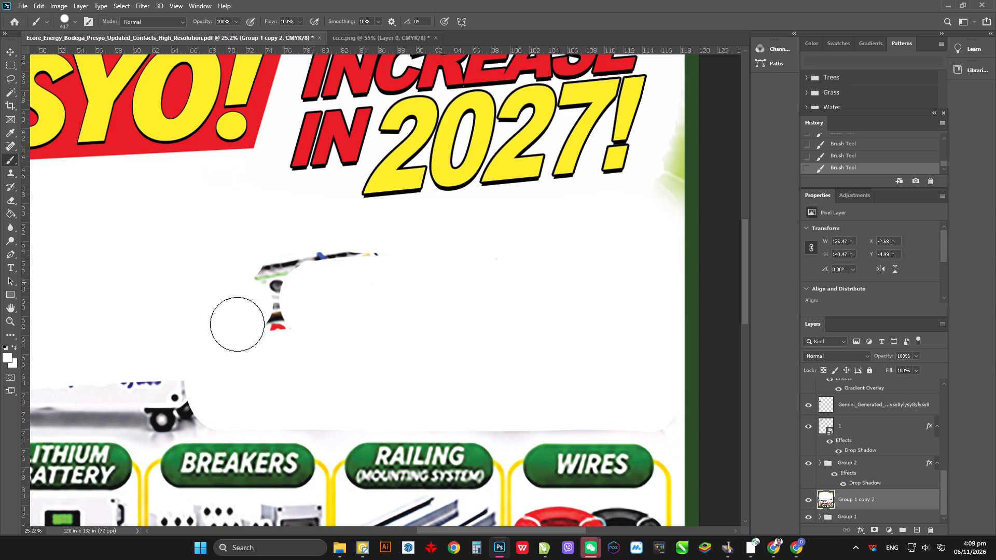
left_click_drag(237, 324, 407, 256)
Paint white over the blurry large battery's remaining casing, base and wheels above the LITHIUM BATTERY heading.
scroll(477, 247, "down", 5, "alt")
scroll(538, 378, "up", 4, "alt")
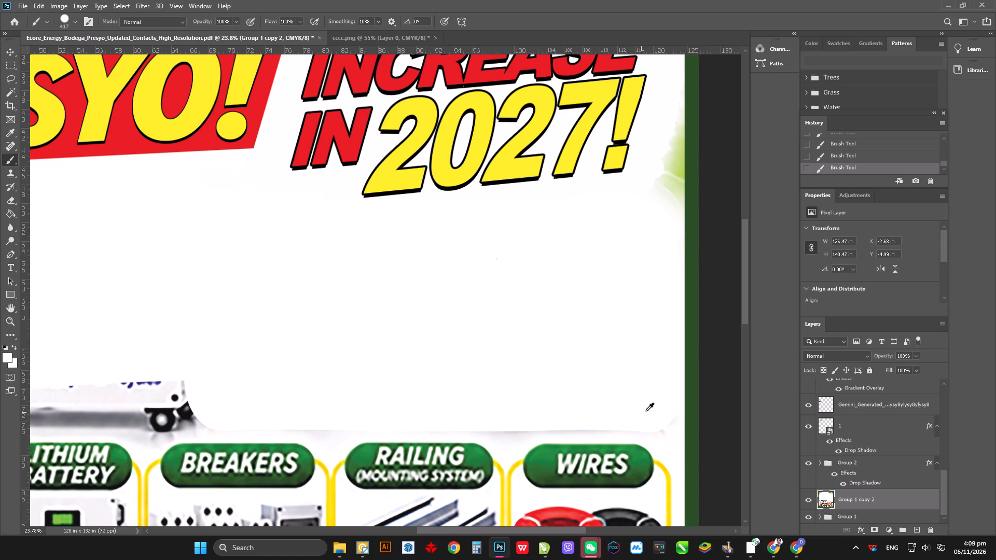
scroll(502, 368, "down", 4, "alt")
scroll(170, 404, "up", 4, "alt")
left_click_drag(402, 352, 211, 360)
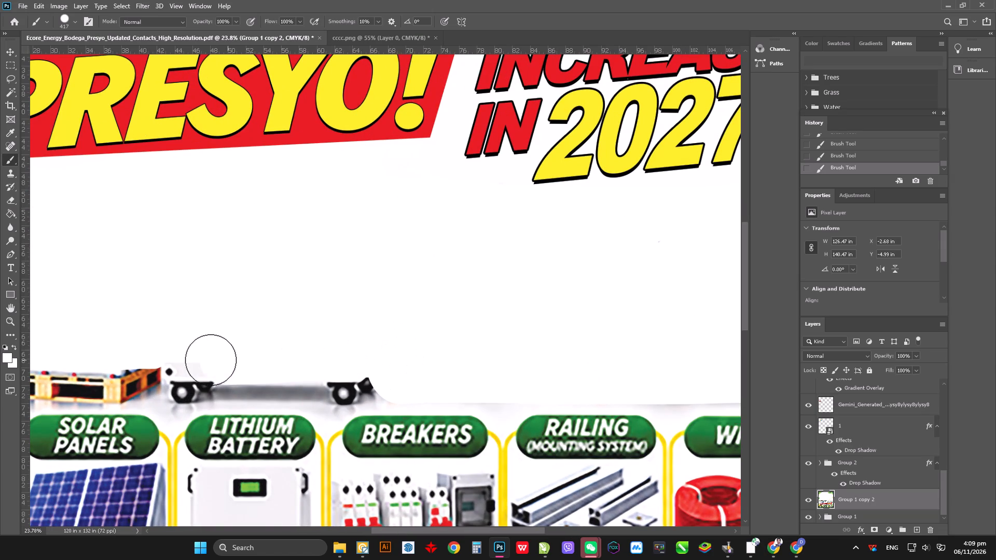
left_click_drag(211, 360, 191, 362)
left_click_drag(180, 371, 321, 377)
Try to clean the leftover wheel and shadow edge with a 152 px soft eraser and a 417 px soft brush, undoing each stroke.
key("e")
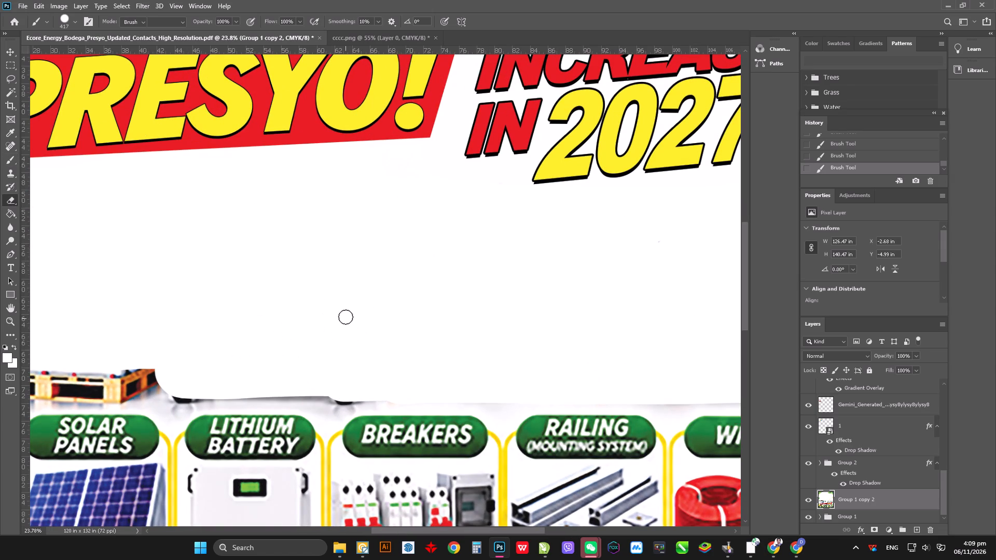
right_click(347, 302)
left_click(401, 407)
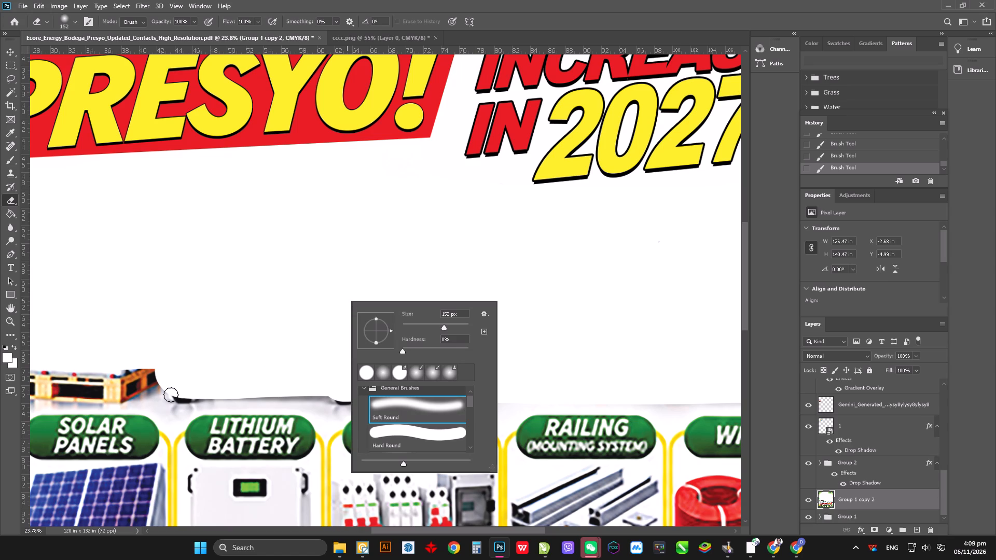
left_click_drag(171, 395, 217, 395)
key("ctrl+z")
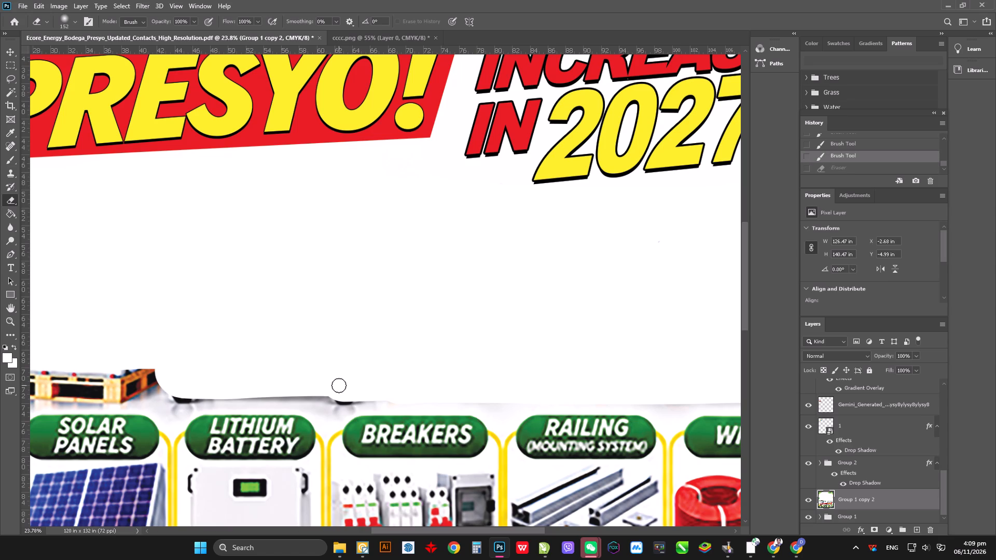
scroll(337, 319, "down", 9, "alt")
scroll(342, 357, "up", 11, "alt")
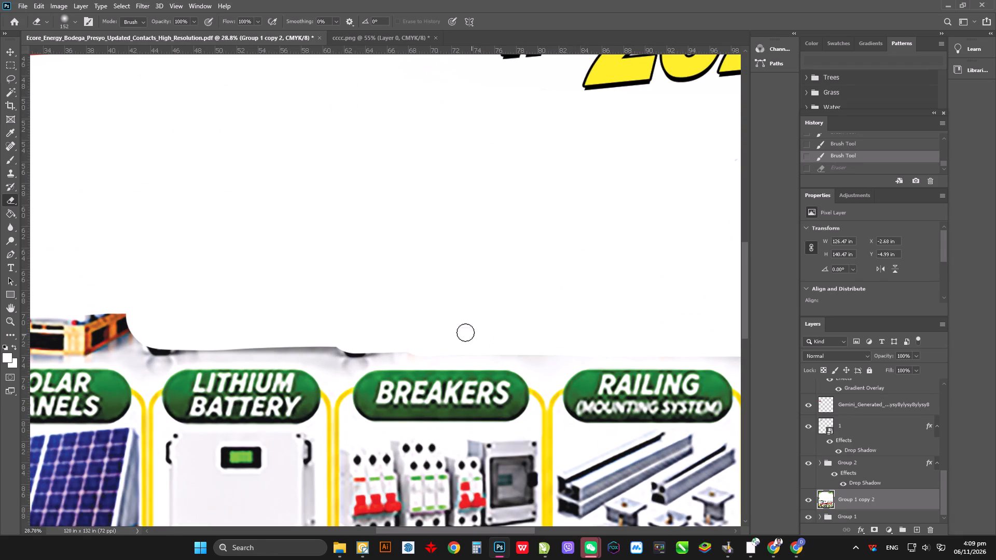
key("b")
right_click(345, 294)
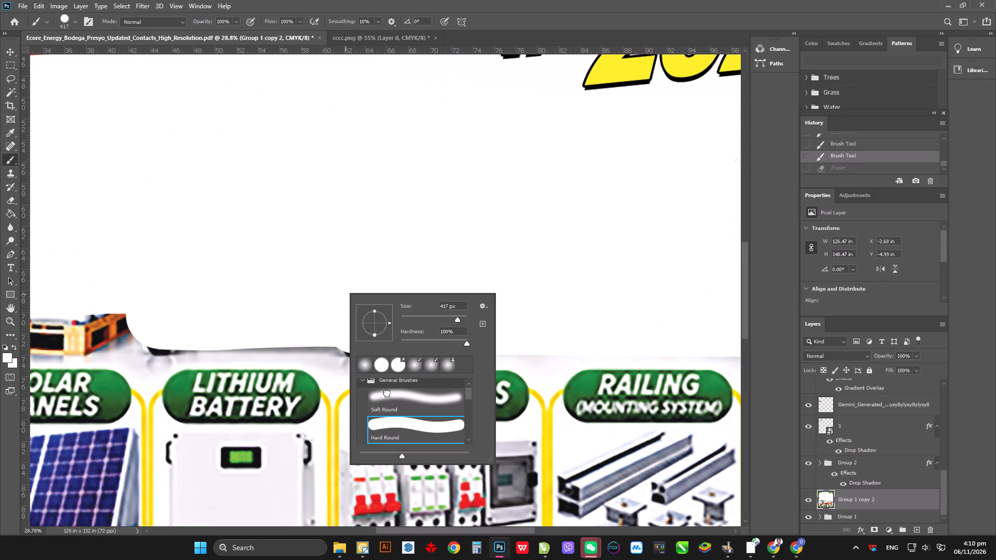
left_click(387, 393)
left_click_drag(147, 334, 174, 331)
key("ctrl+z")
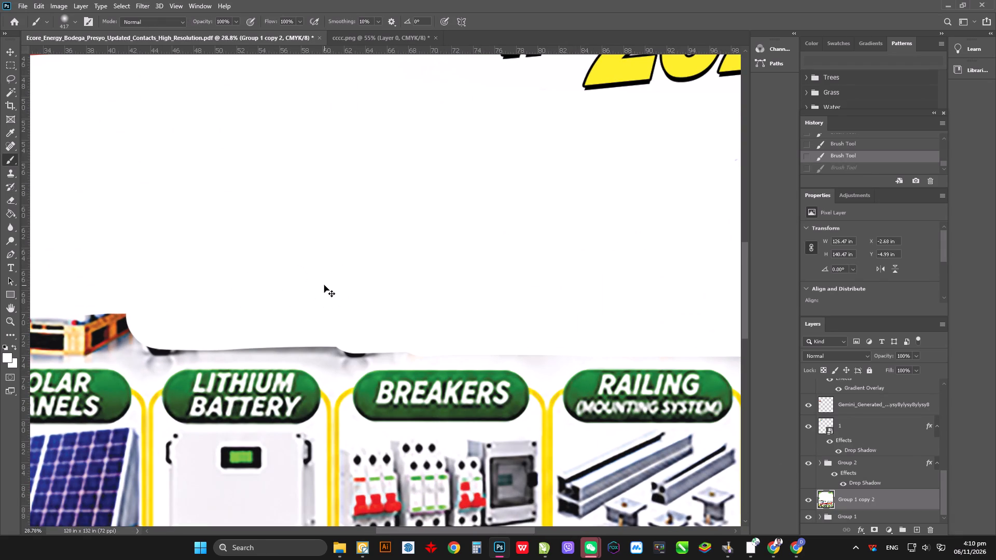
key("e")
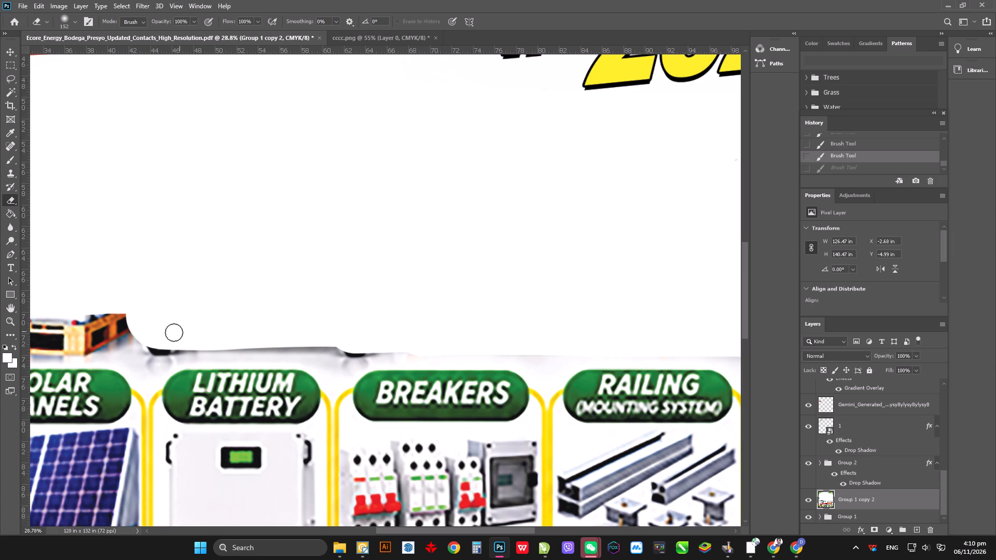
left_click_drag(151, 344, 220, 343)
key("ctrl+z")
Use a white 146 px Hard Round brush to cover the leftover wheel tips and shadow above the LITHIUM BATTERY and BREAKERS headings.
key("i")
left_click(309, 299)
key("n")
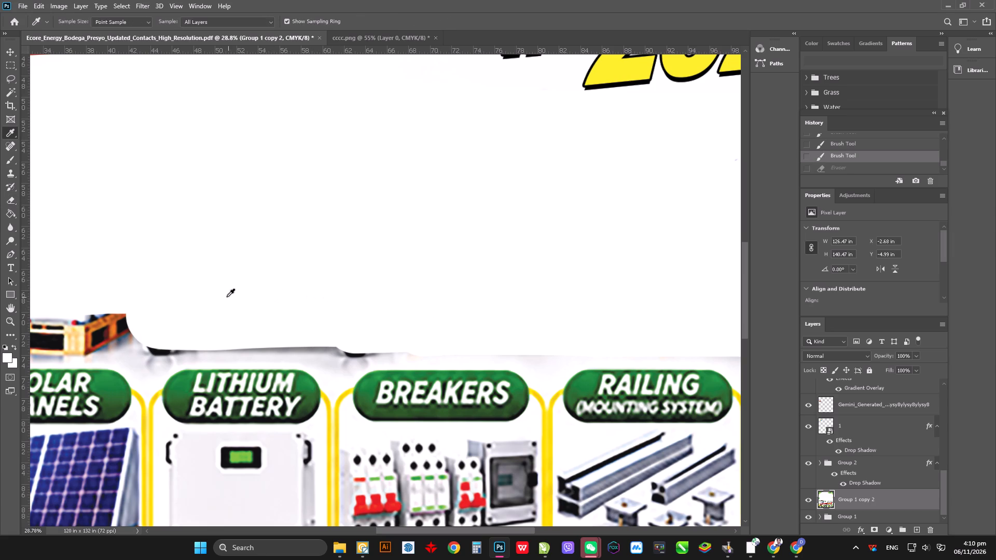
key("b")
right_click(295, 269)
left_click(366, 291)
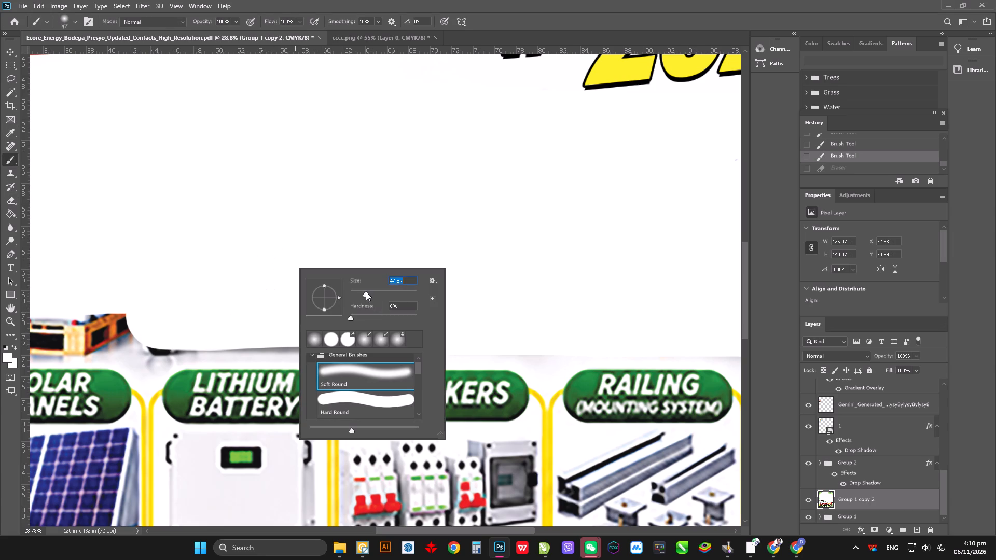
left_click(333, 395)
right_click(205, 305)
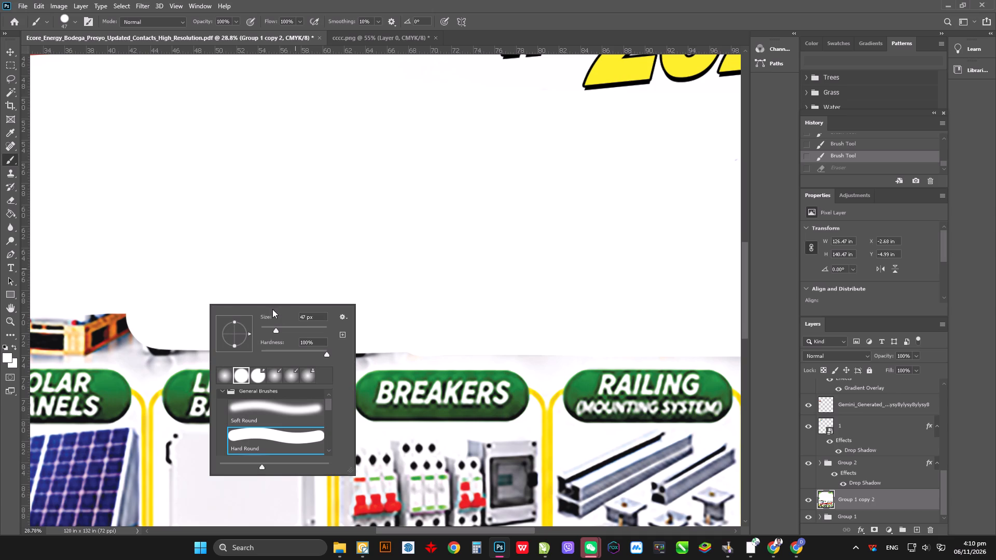
left_click(305, 329)
left_click_drag(148, 342, 173, 346)
left_click_drag(142, 355, 229, 348)
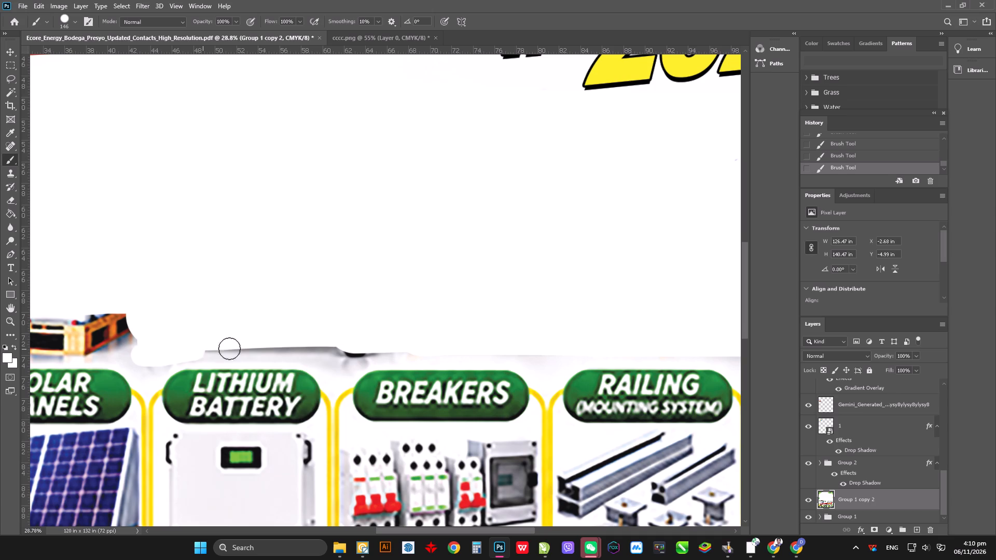
left_click_drag(229, 348, 481, 342)
Show the four hidden Gemini image layers to check the HD panels, battery and price-increase box over the painted-out area.
scroll(231, 298, "down", 8, "alt")
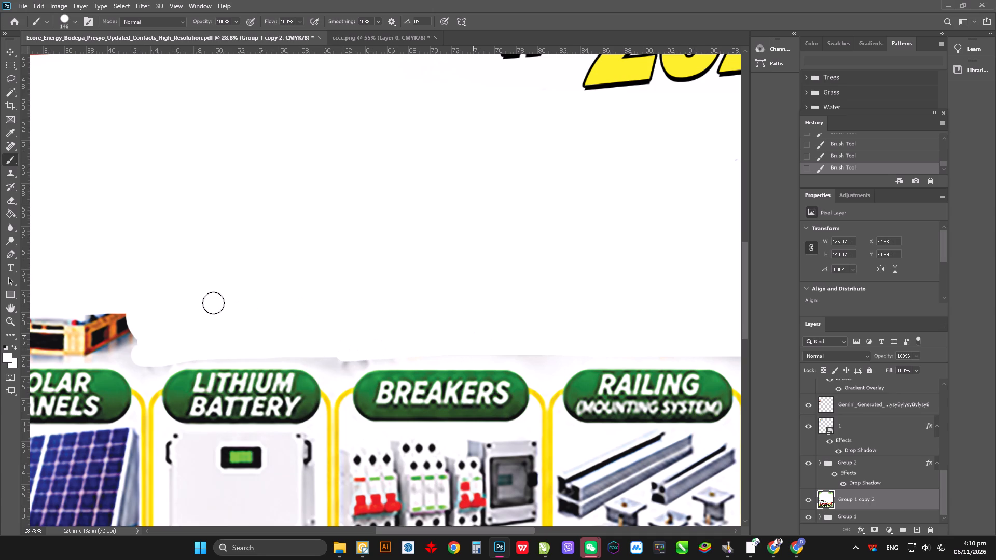
scroll(213, 303, "down", 1, "alt")
scroll(472, 353, "down", 3, "alt")
scroll(528, 348, "up", 7, "alt")
scroll(473, 274, "down", 9, "alt")
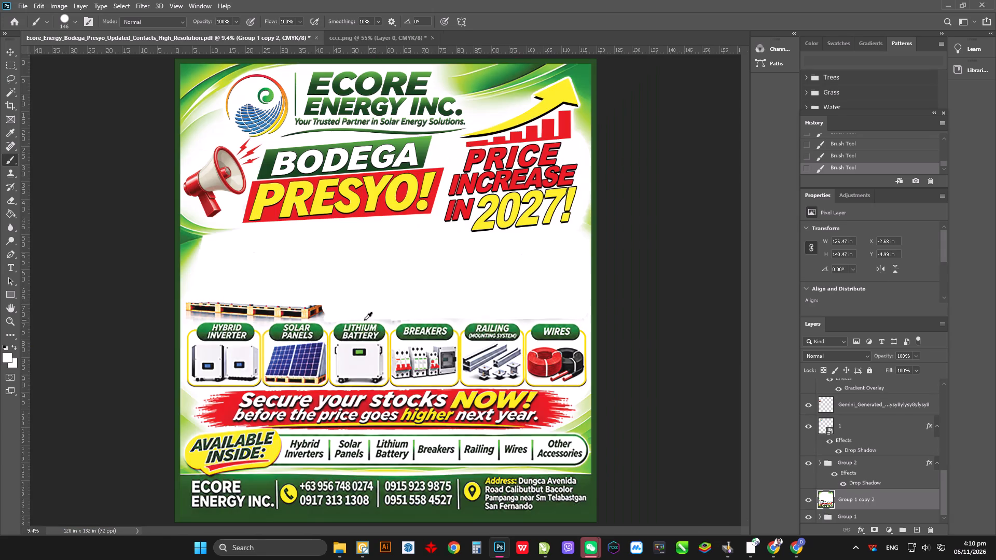
scroll(835, 436, "up", 20)
left_click(808, 392)
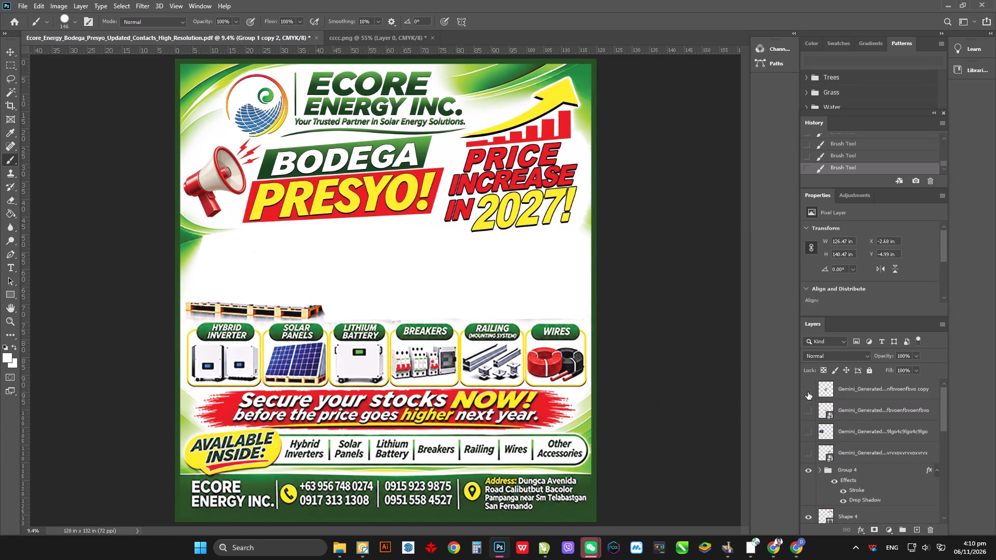
left_click(810, 411)
left_click(808, 433)
left_click(810, 452)
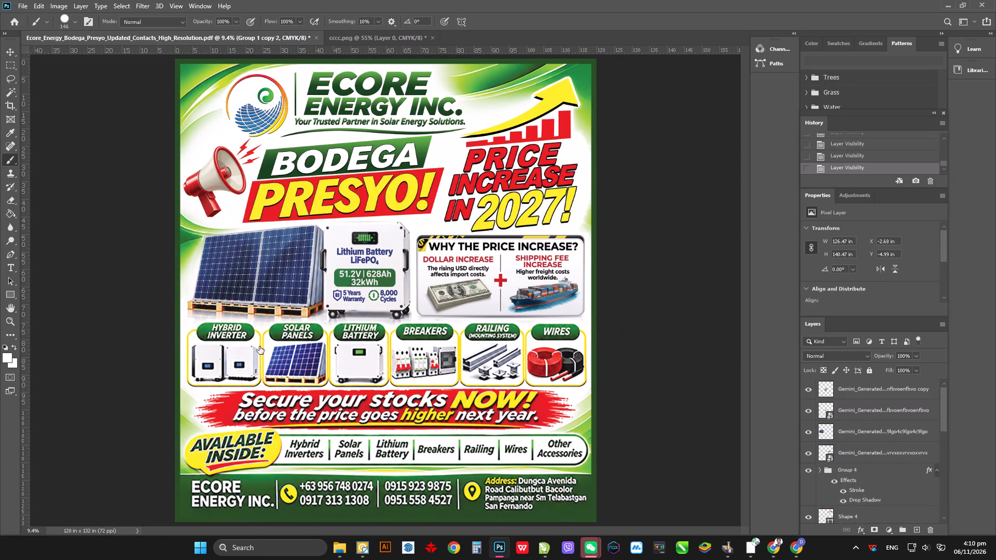
Select the HD solar panel layer and toggle its visibility to compare its pallet and reflection with the blurry original underneath.
scroll(234, 304, "up", 20, "alt")
scroll(612, 329, "down", 7, "alt")
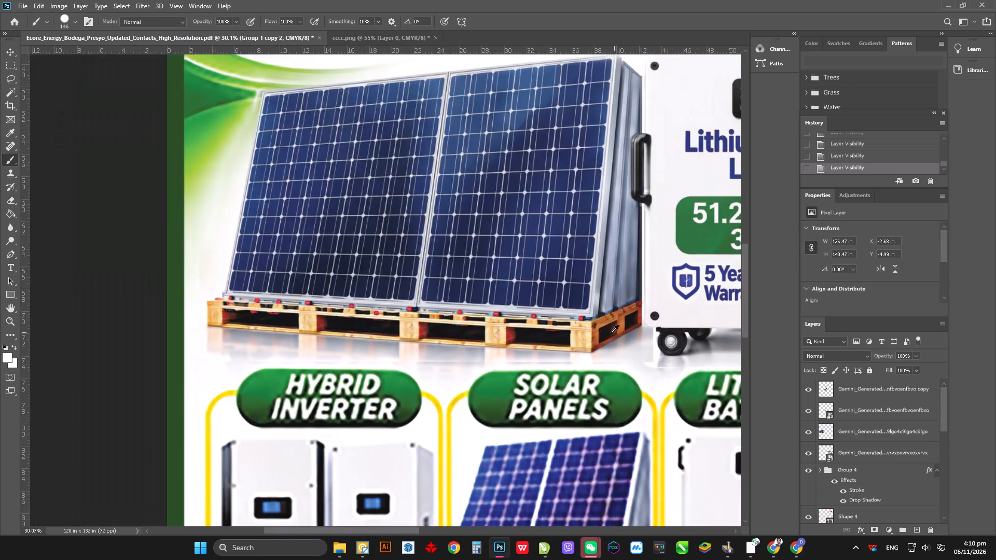
scroll(232, 363, "up", 12, "alt")
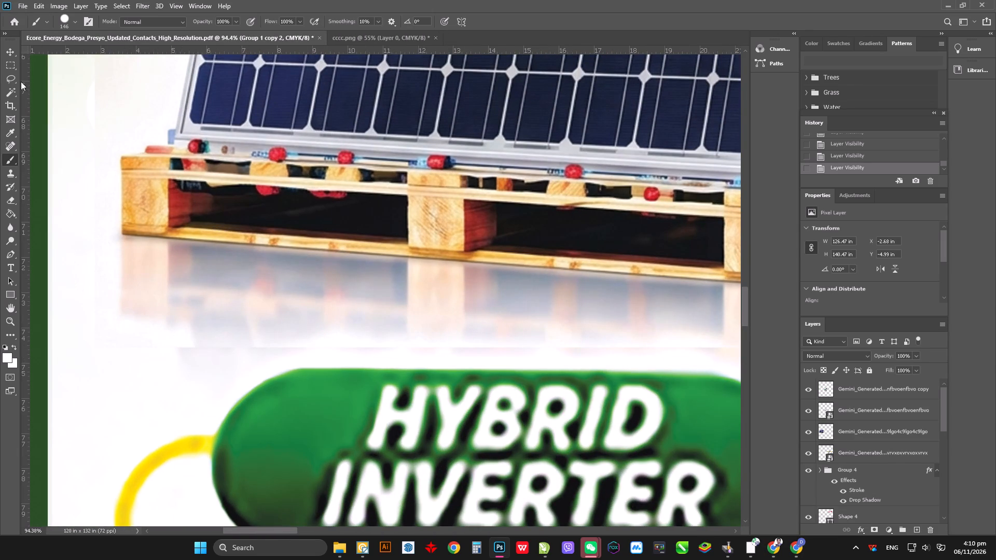
left_click(12, 52)
left_click(244, 263)
left_click(803, 433)
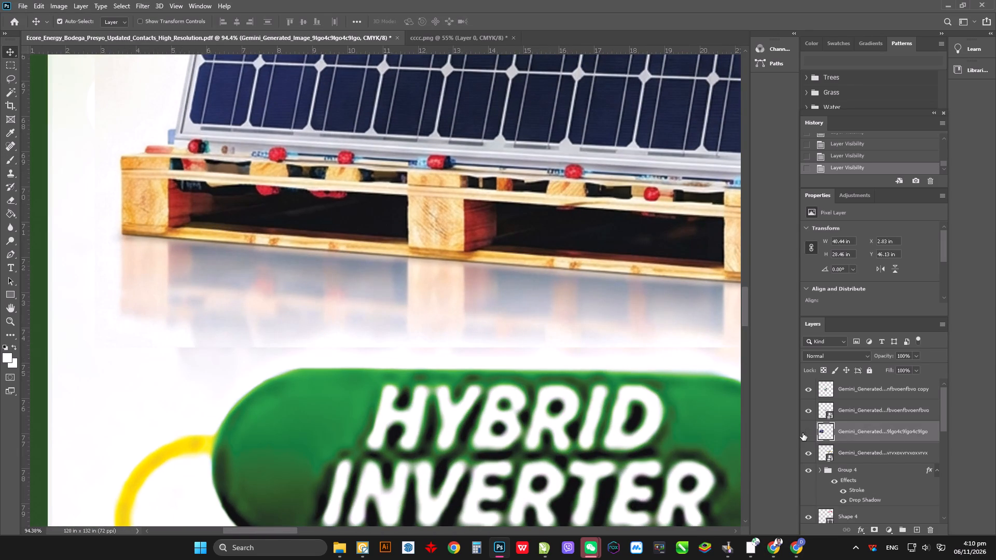
left_click(803, 432)
scroll(231, 287, "down", 10, "alt")
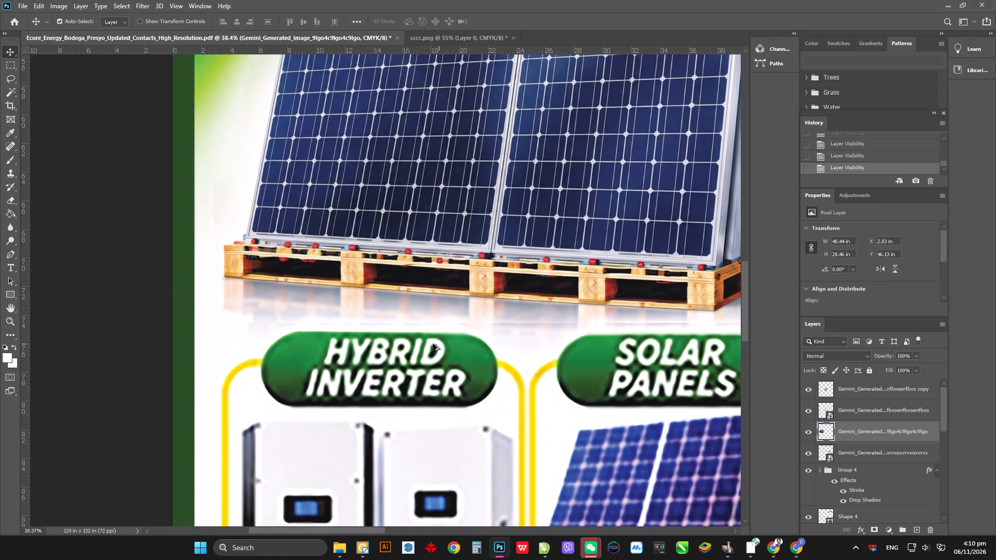
Hide the four Gemini image layers so only the painted-out artwork and the leftover blurry pallet show.
left_click(807, 430)
left_click(806, 414)
left_click(806, 385)
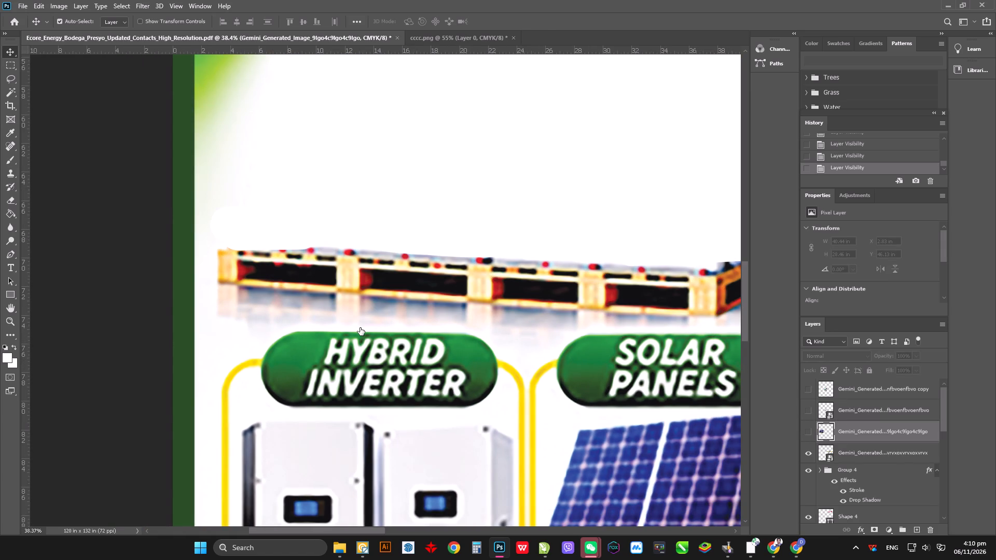
scroll(360, 328, "down", 7, "alt")
scroll(549, 372, "down", 6, "alt")
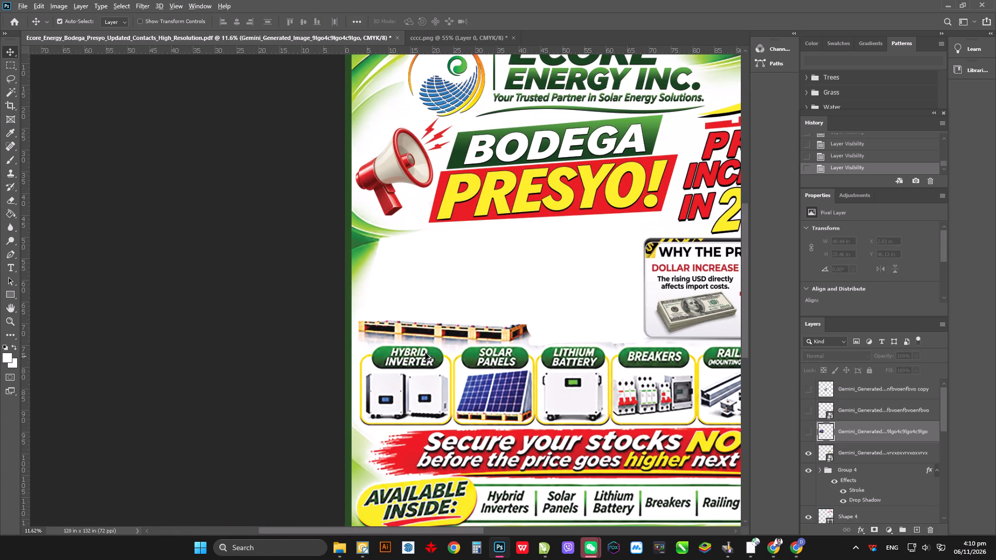
scroll(419, 353, "down", 3, "alt")
scroll(411, 328, "up", 5, "alt")
scroll(818, 440, "up", 5)
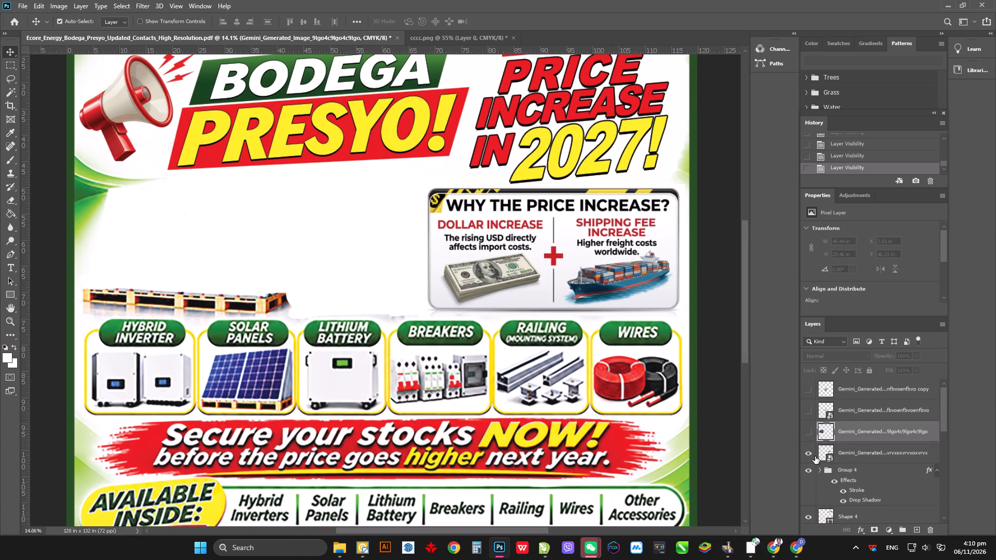
left_click(810, 452)
Start a Pen tool path in the white area above the blurry pallet and bring it down to the pallet's upper-left corner.
scroll(319, 293, "up", 9, "alt")
scroll(675, 327, "down", 5, "alt")
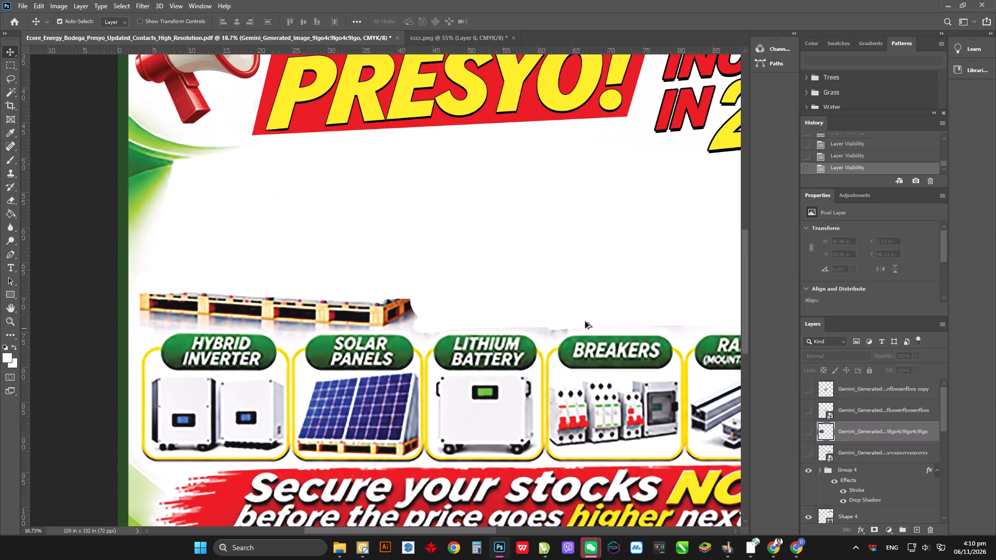
scroll(90, 335, "up", 13, "alt")
key("p")
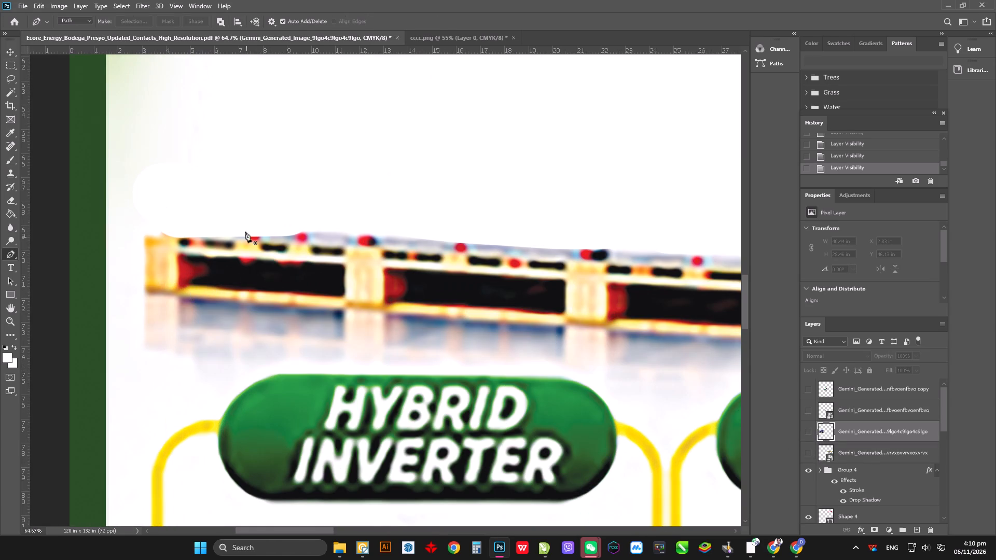
left_click_drag(256, 187, 246, 189)
left_click_drag(212, 202, 196, 207)
left_click(171, 214)
left_click(165, 217)
left_click_drag(157, 221, 154, 226)
left_click(151, 231)
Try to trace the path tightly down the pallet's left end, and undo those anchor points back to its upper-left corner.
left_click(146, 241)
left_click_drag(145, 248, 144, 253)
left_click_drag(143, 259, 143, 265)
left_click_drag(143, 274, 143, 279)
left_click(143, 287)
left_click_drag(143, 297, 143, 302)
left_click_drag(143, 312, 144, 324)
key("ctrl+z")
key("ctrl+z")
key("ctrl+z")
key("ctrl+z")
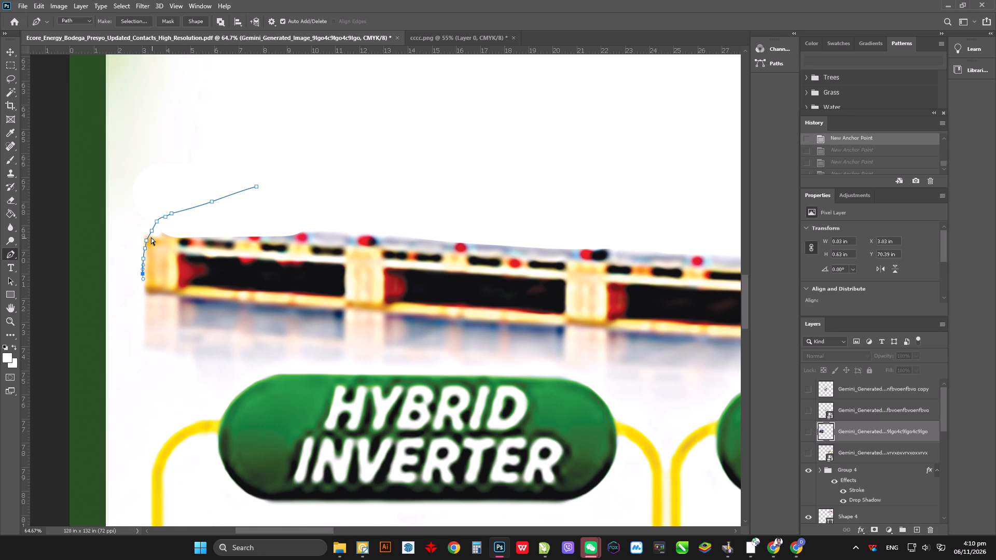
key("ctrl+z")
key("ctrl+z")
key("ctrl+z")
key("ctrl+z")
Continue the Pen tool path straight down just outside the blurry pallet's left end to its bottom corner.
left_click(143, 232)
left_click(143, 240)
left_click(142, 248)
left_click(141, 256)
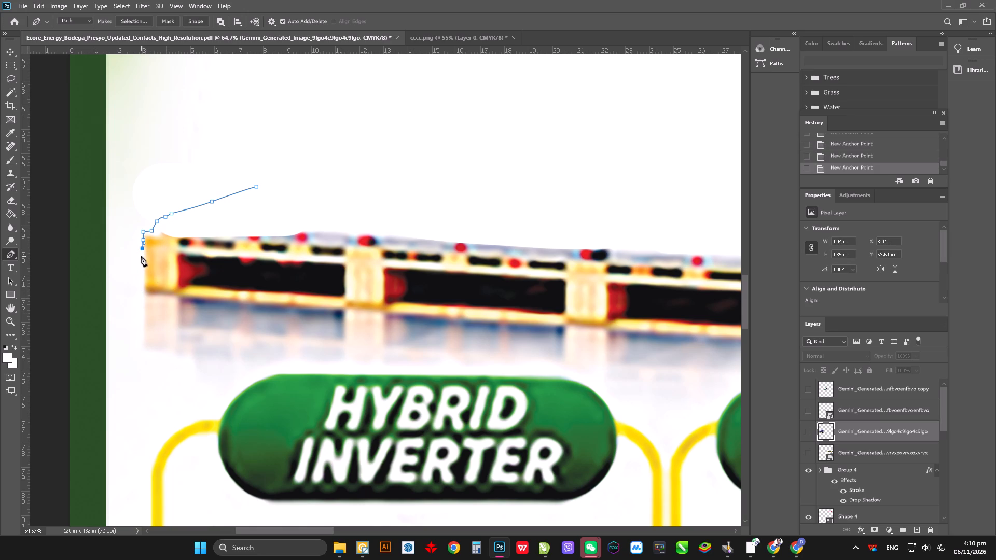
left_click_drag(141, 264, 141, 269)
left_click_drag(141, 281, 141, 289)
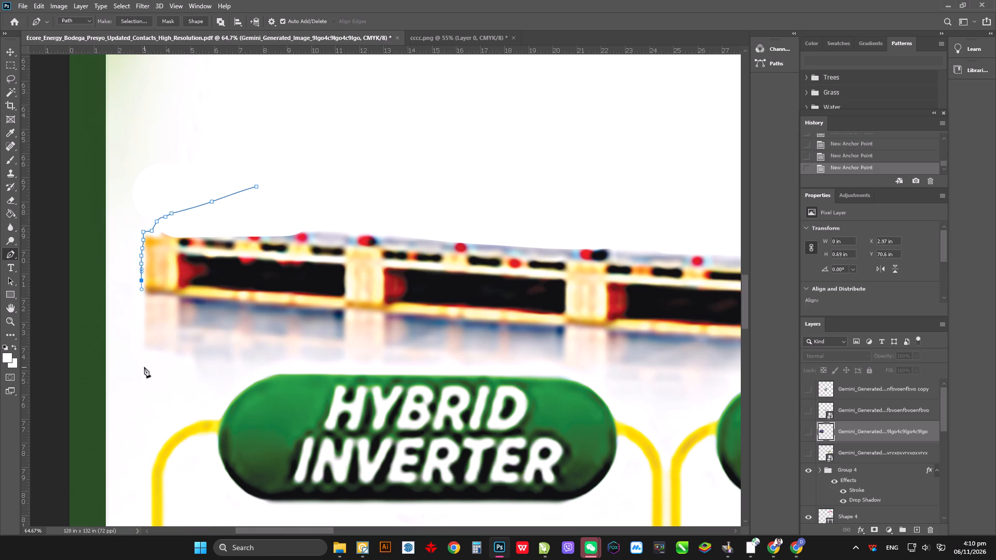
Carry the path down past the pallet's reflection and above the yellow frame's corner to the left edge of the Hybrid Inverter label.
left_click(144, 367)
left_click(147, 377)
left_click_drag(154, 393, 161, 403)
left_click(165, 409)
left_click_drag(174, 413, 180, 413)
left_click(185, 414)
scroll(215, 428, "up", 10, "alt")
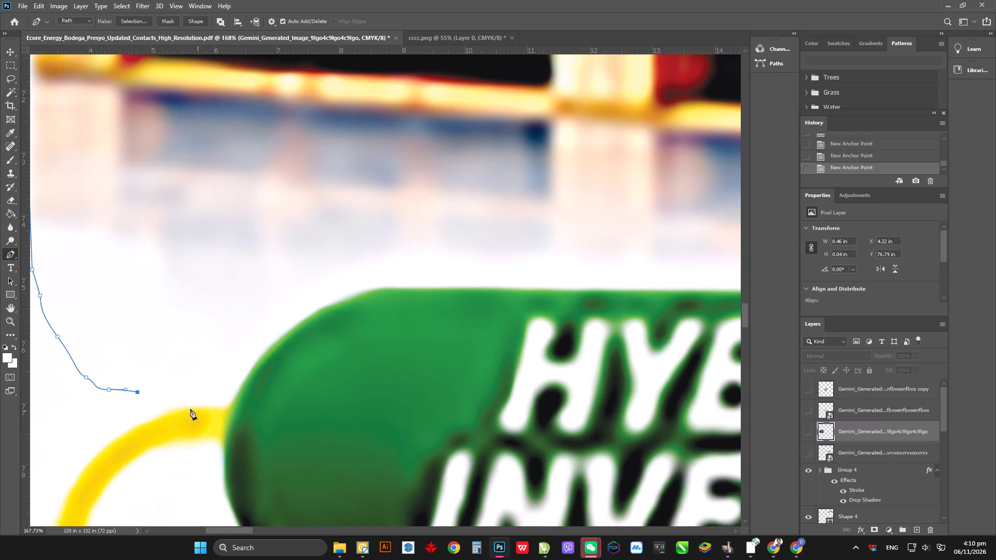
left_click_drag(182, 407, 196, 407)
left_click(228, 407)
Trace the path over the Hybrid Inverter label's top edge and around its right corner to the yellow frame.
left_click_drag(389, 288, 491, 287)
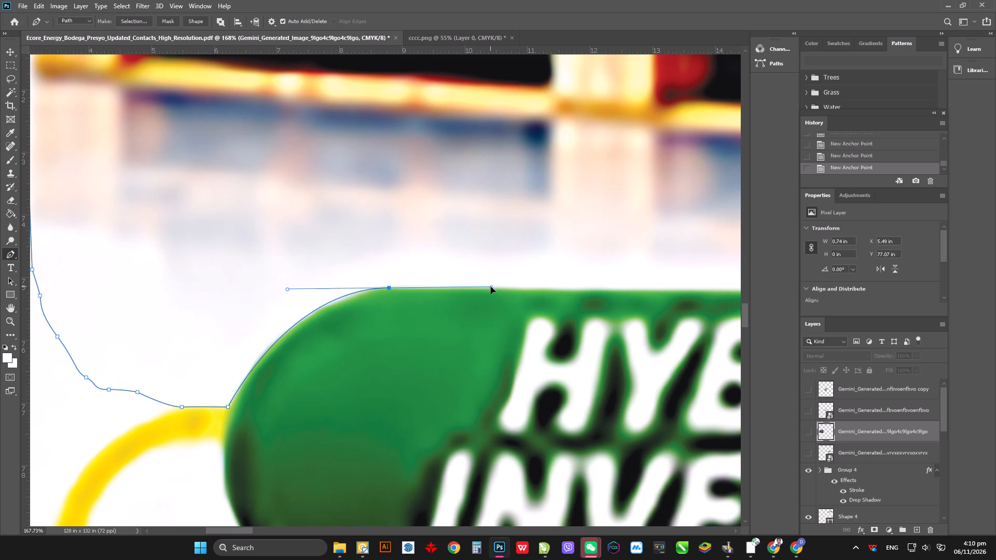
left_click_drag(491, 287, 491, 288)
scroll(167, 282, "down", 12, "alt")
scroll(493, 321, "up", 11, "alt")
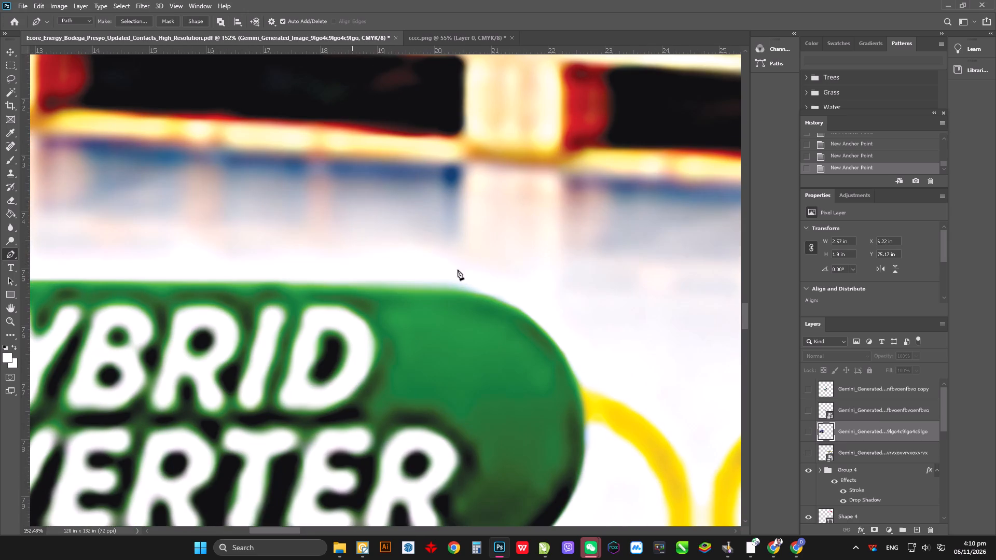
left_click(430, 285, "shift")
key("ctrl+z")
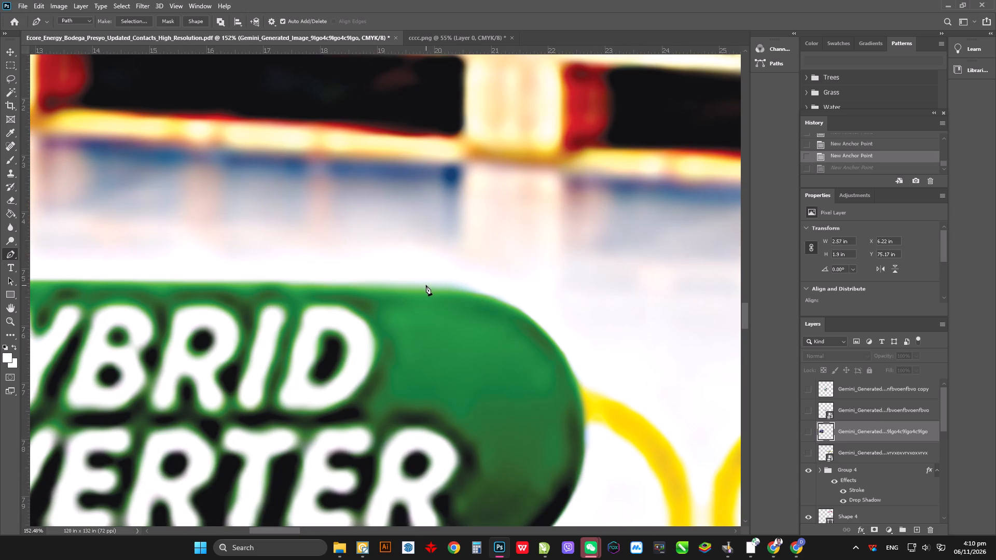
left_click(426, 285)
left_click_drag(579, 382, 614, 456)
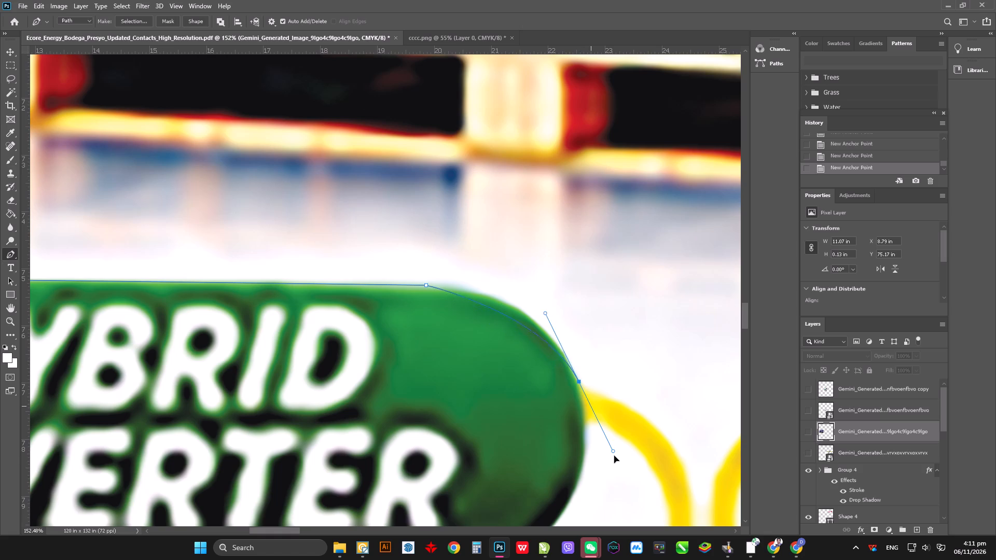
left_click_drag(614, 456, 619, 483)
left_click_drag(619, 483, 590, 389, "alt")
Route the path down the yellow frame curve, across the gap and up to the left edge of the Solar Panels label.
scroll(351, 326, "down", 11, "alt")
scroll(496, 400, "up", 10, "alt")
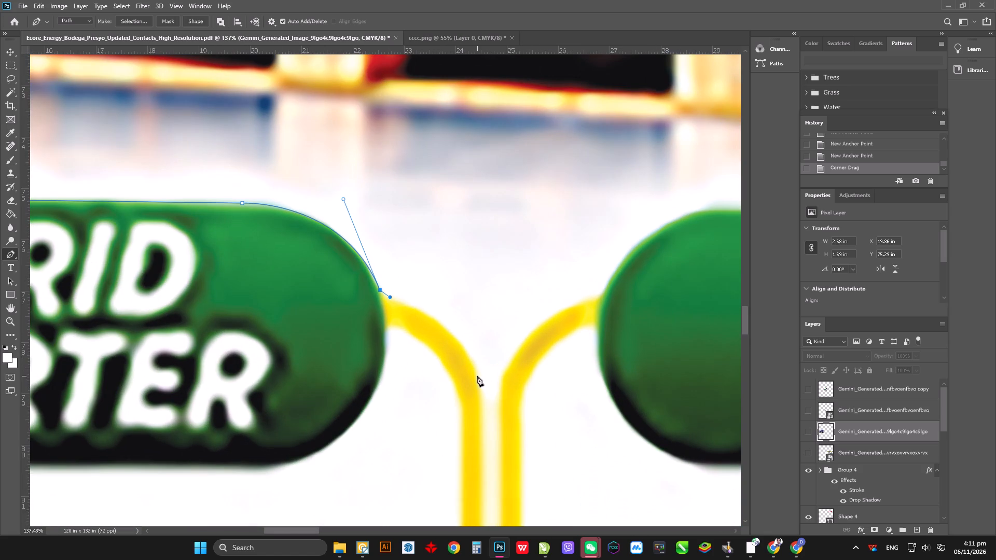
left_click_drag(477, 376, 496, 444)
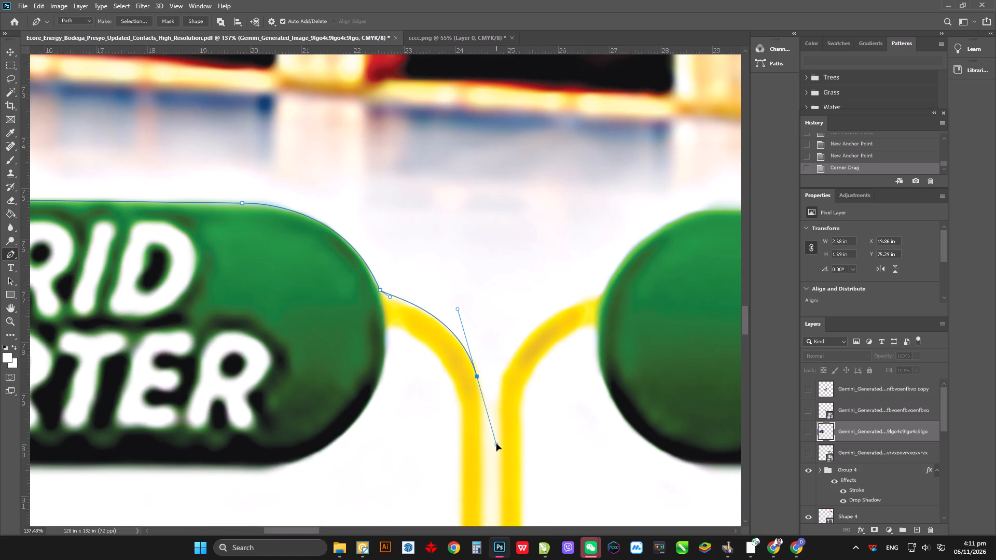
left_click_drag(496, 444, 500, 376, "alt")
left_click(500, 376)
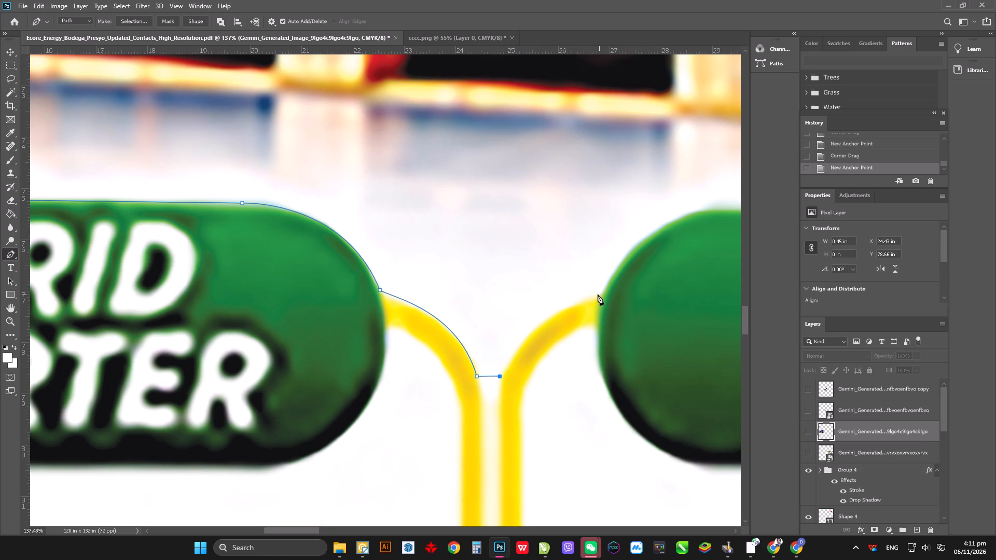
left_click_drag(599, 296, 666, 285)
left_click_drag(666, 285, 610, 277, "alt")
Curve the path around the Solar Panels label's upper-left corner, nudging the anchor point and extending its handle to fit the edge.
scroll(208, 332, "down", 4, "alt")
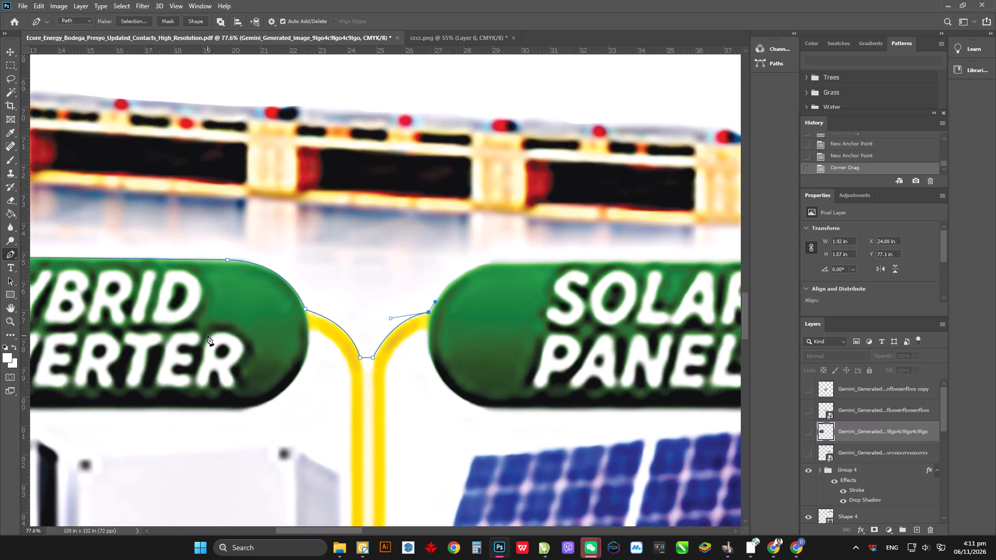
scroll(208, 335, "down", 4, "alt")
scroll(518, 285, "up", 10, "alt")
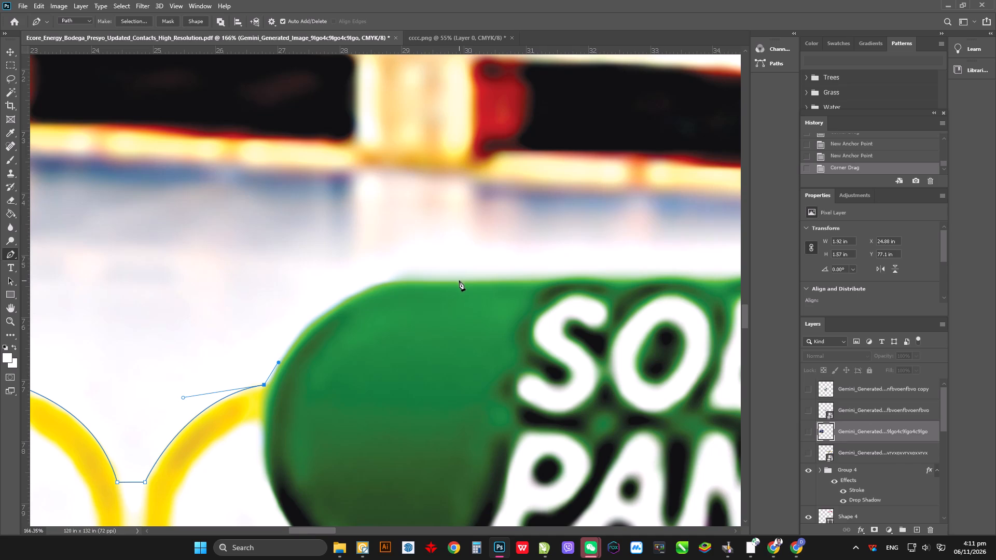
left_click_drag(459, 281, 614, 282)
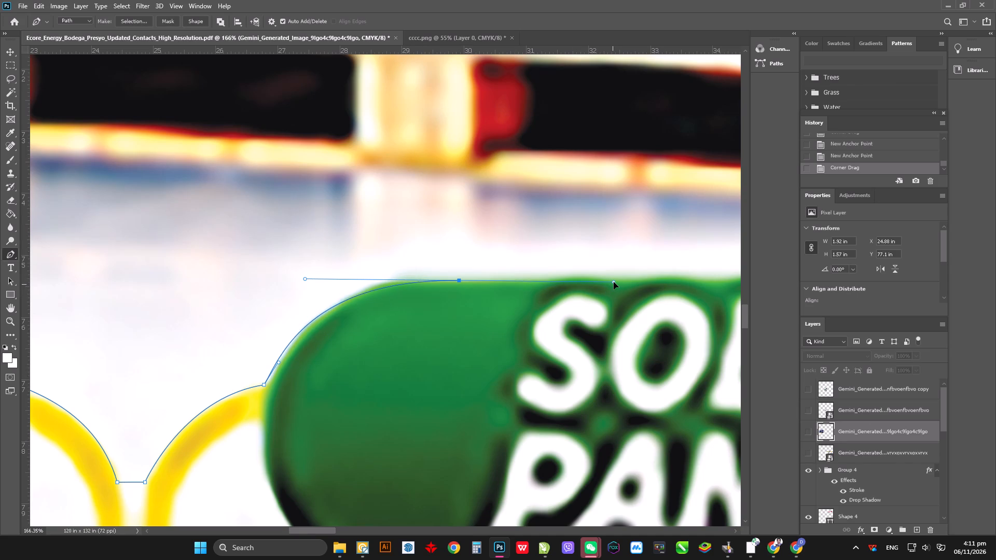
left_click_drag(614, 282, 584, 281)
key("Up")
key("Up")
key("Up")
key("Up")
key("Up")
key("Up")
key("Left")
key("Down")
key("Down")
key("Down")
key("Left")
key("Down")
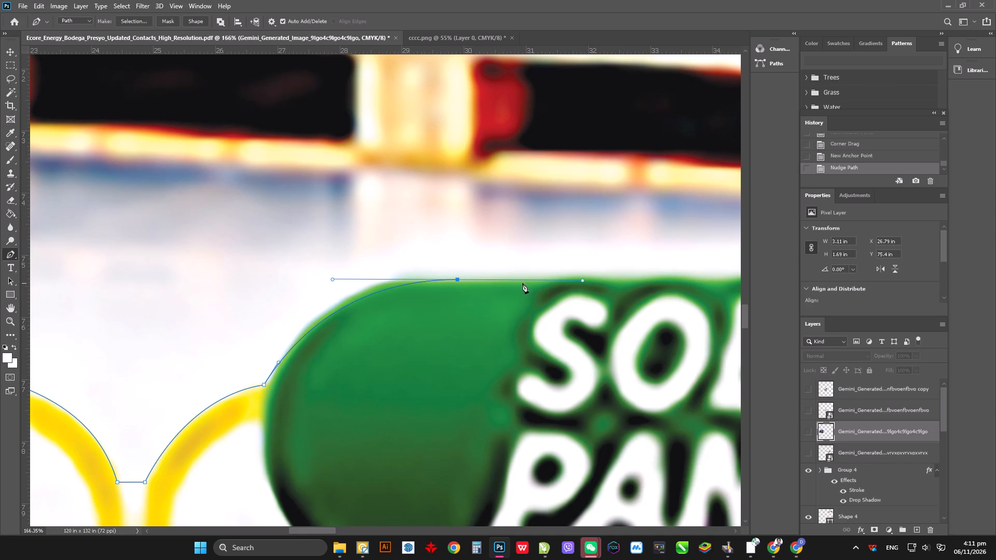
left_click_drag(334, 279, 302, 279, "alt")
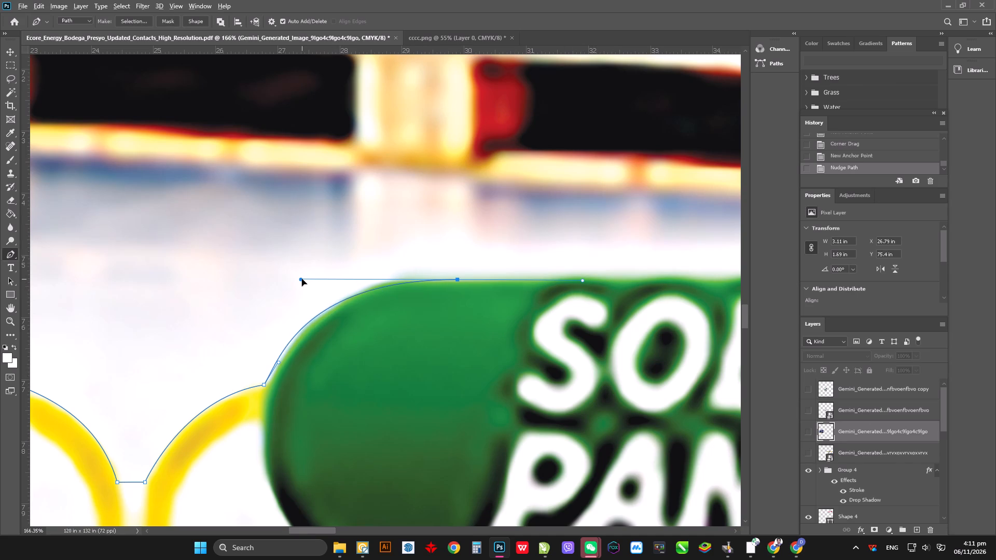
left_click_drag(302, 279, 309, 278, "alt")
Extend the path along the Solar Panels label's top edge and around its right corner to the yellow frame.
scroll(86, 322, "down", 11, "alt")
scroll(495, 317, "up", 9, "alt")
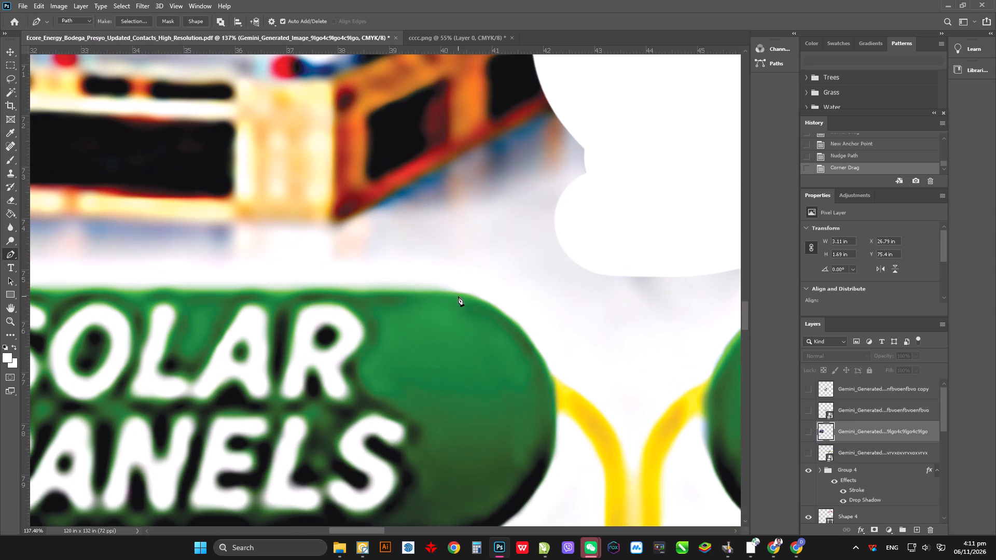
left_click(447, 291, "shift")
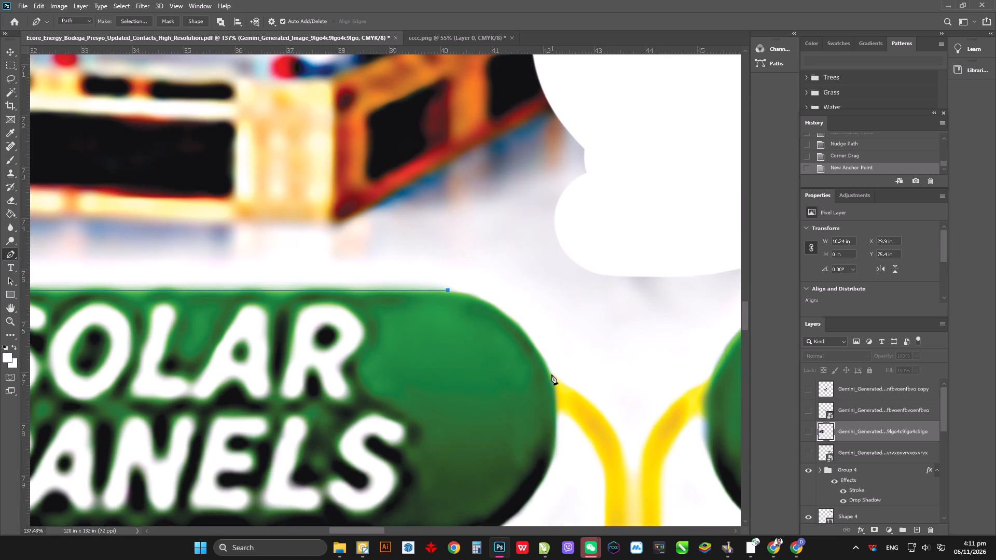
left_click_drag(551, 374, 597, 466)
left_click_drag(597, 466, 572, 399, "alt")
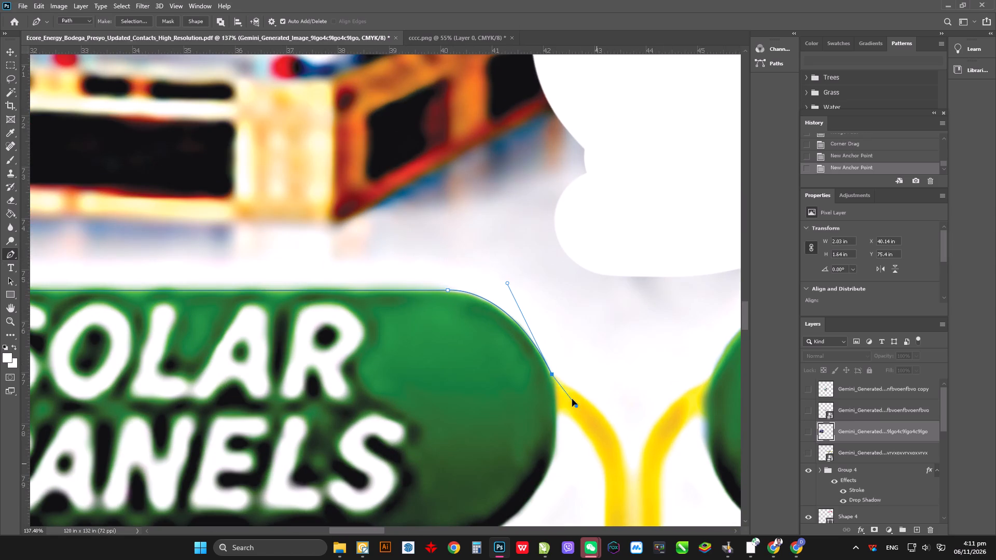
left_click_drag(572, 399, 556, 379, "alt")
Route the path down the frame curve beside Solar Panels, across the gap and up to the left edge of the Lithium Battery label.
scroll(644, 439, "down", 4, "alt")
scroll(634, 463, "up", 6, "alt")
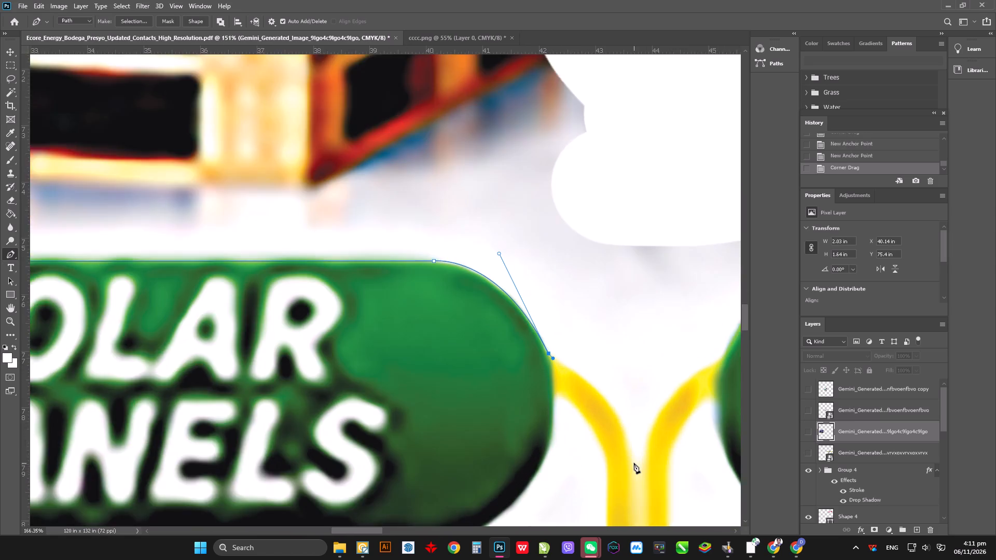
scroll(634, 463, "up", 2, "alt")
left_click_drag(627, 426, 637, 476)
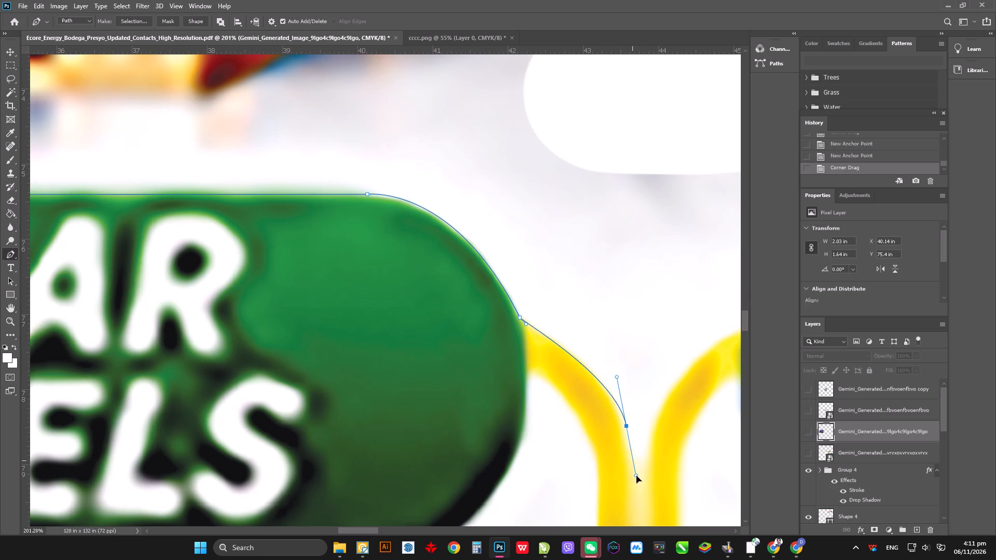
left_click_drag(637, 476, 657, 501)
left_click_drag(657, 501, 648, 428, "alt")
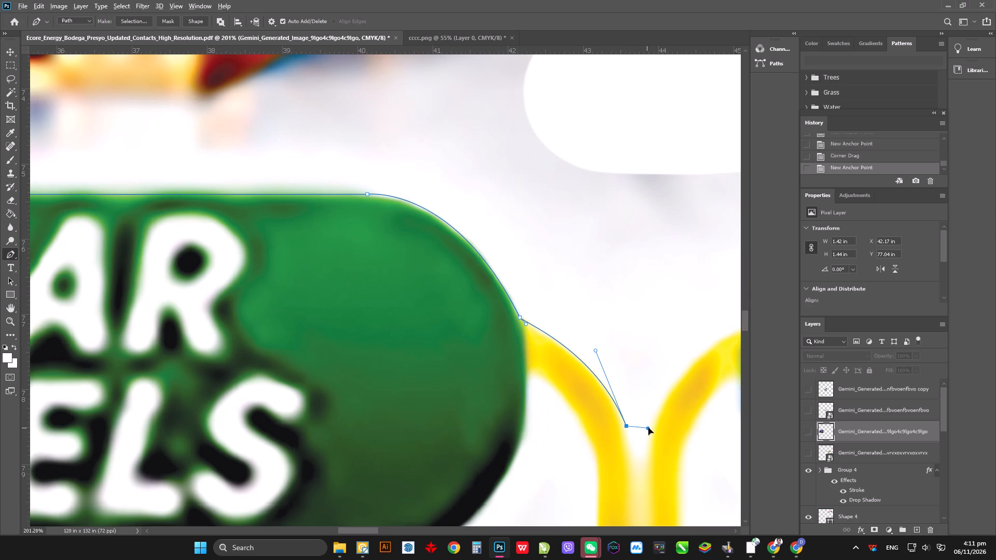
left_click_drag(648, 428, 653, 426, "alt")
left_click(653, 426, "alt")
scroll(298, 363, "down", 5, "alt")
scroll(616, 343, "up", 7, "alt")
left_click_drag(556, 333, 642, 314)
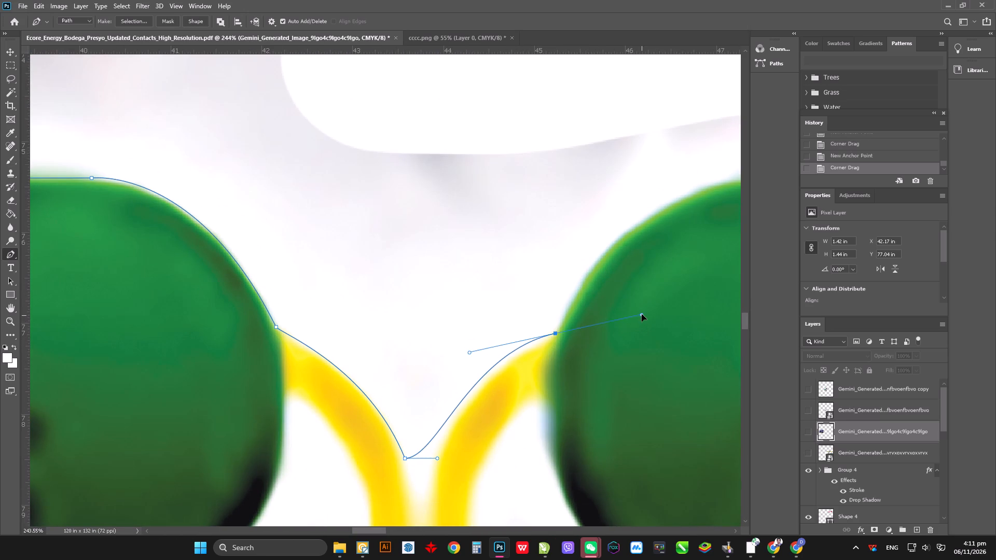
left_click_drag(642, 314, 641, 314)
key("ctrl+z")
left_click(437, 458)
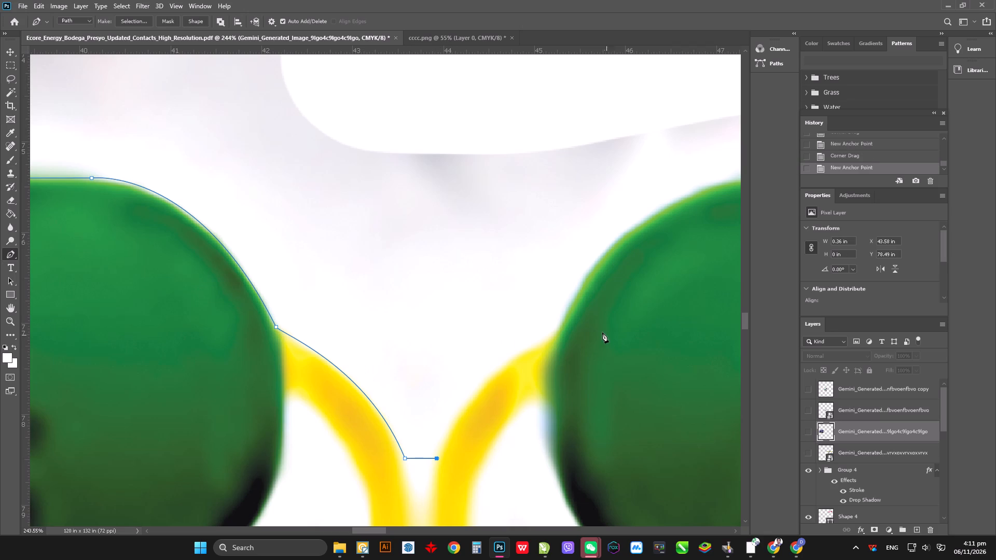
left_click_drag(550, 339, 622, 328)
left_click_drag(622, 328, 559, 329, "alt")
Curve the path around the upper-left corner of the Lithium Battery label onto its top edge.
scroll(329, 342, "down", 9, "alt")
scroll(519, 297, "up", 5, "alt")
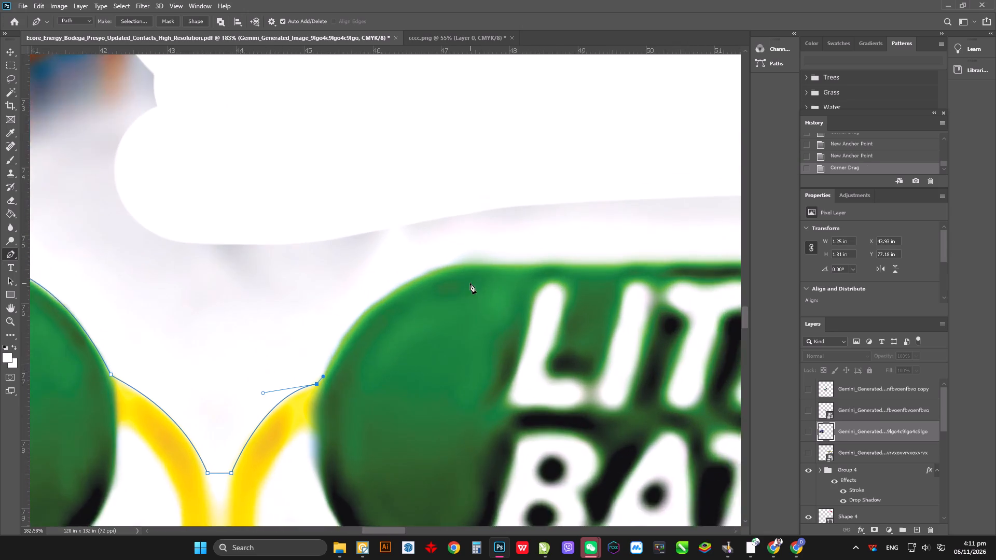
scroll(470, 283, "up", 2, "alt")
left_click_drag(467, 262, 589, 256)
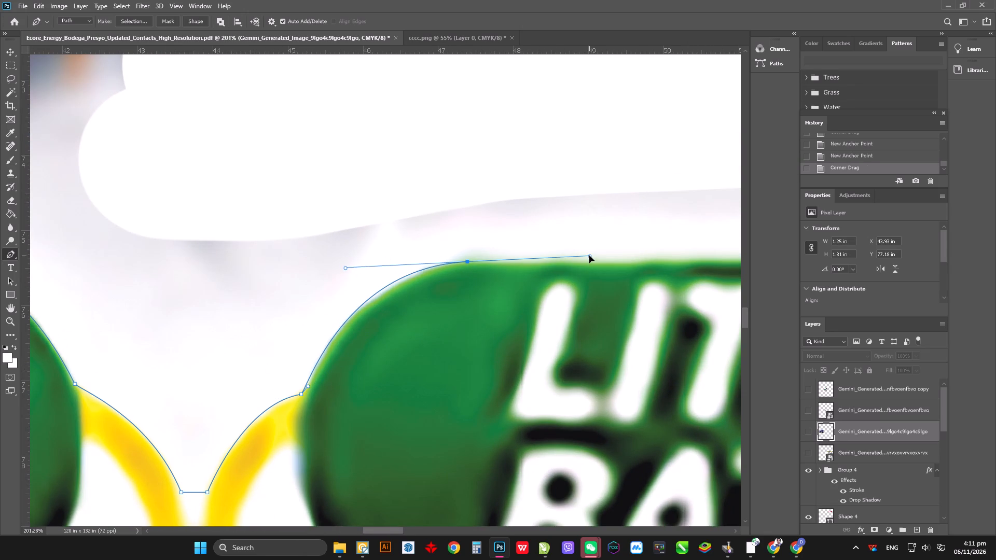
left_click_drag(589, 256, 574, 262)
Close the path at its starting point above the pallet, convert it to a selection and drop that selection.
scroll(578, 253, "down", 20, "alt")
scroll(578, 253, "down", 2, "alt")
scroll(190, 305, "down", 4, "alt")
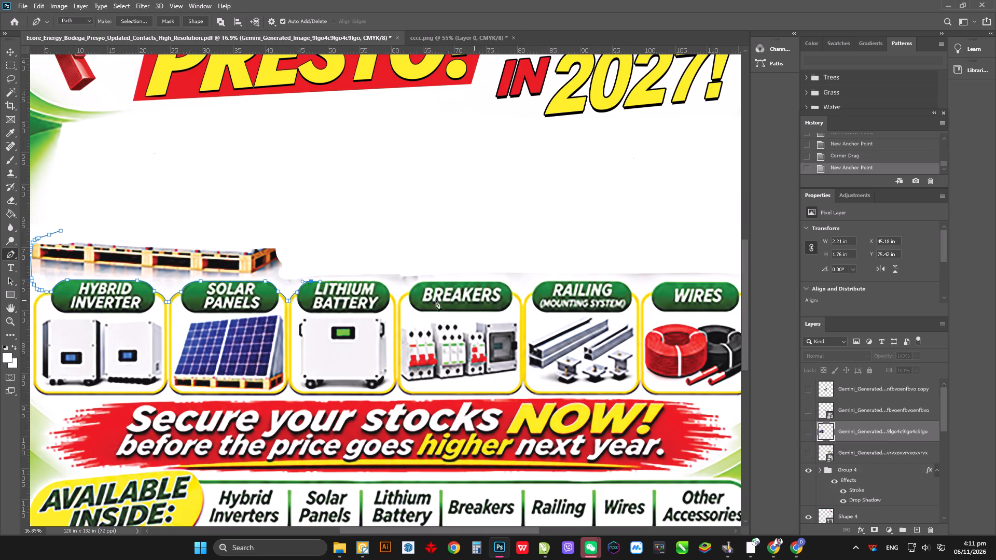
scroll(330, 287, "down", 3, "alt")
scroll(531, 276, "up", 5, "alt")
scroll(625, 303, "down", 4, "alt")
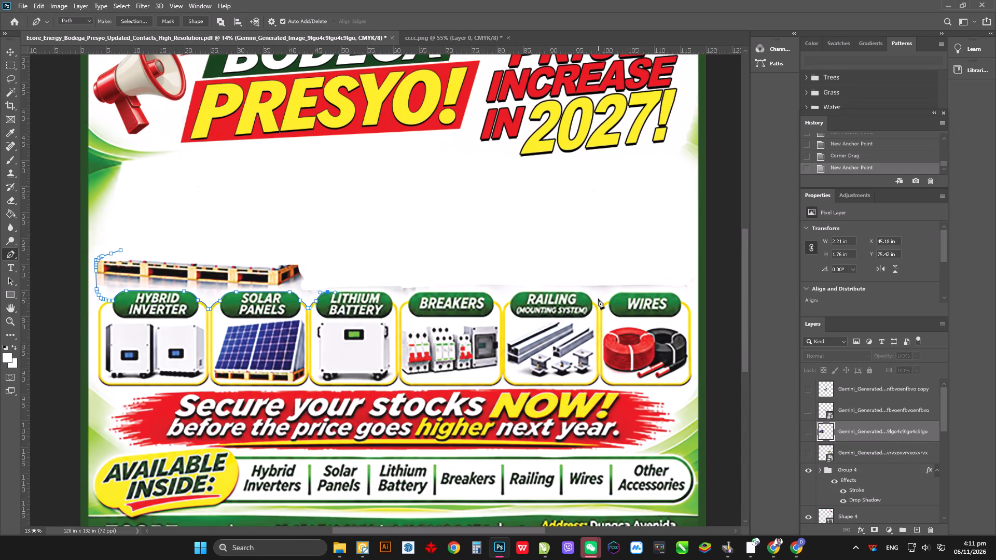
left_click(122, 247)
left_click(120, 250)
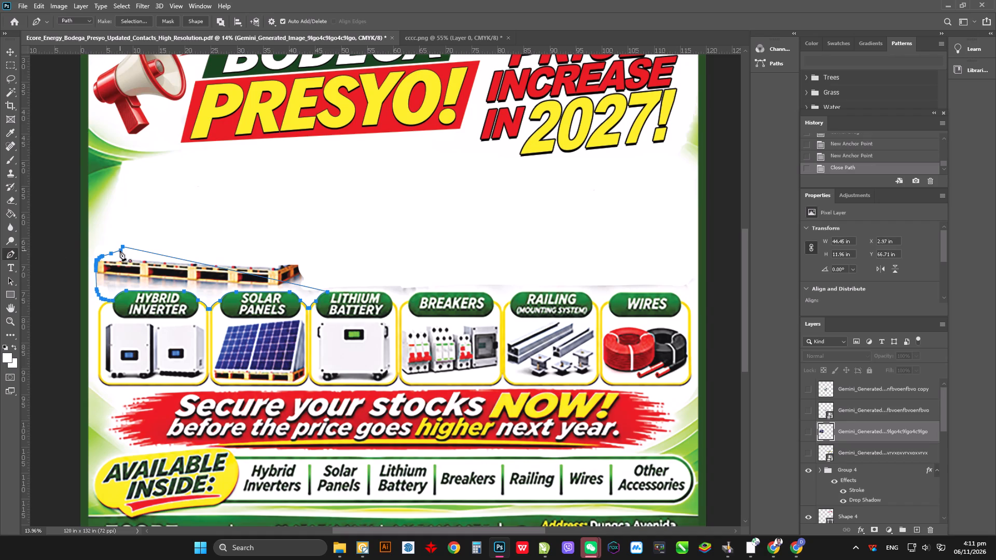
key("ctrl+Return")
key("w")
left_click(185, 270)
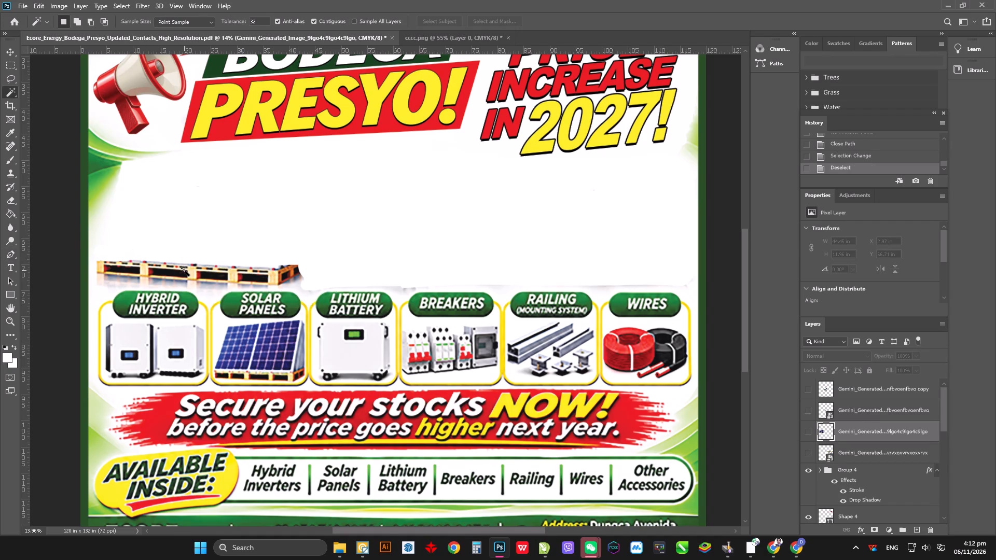
Draw a rectangular marquee about 9.5 in high across the poster's width, covering the blurry pallet strip and the green product labels.
scroll(162, 304, "up", 3, "alt")
left_click(12, 63)
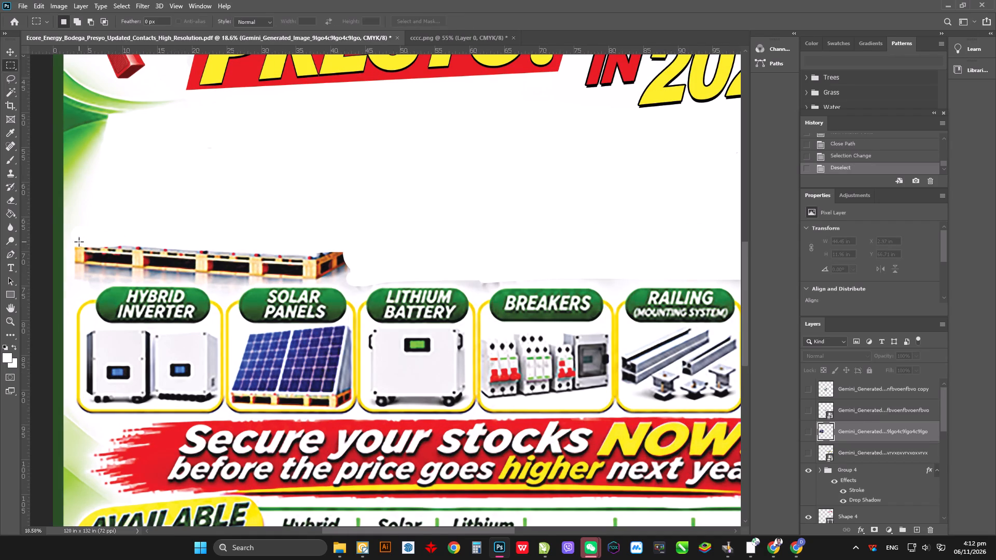
left_click_drag(70, 242, 650, 272)
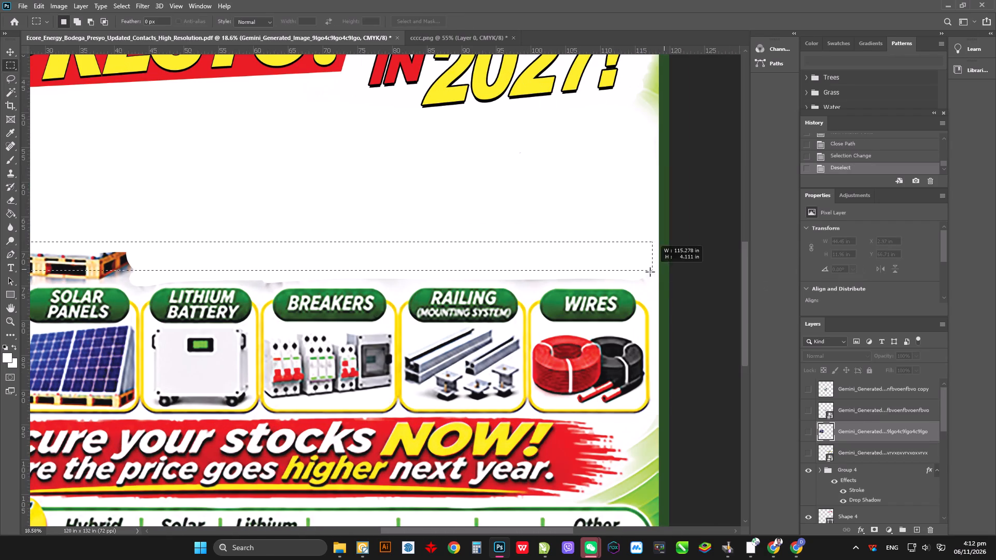
left_click_drag(650, 272, 656, 309)
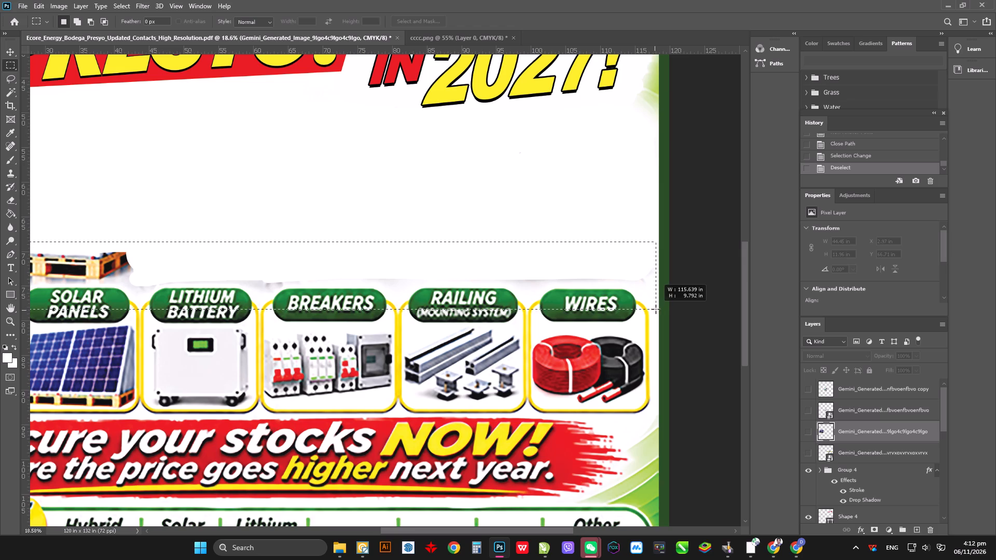
left_click_drag(656, 309, 660, 307)
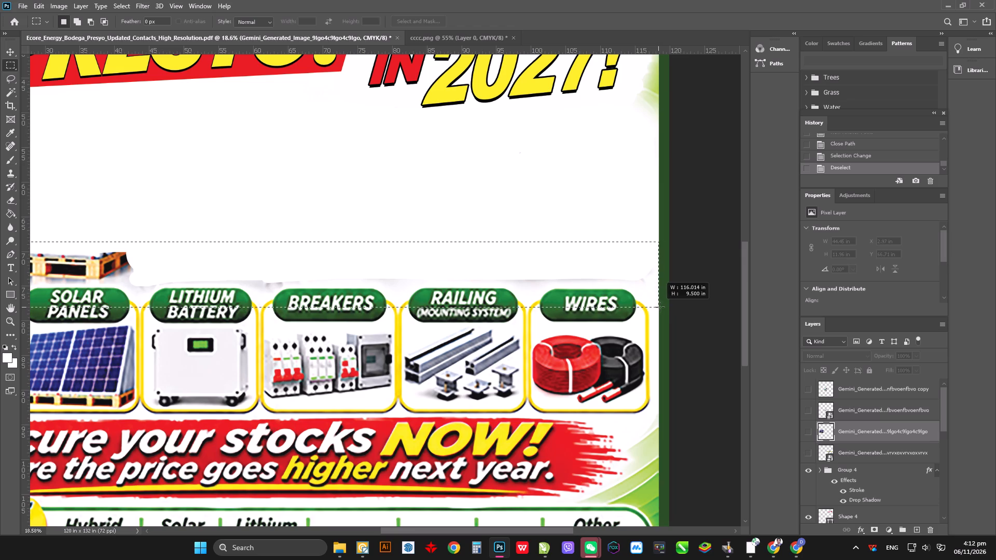
left_click_drag(660, 307, 668, 308)
scroll(632, 315, "down", 1)
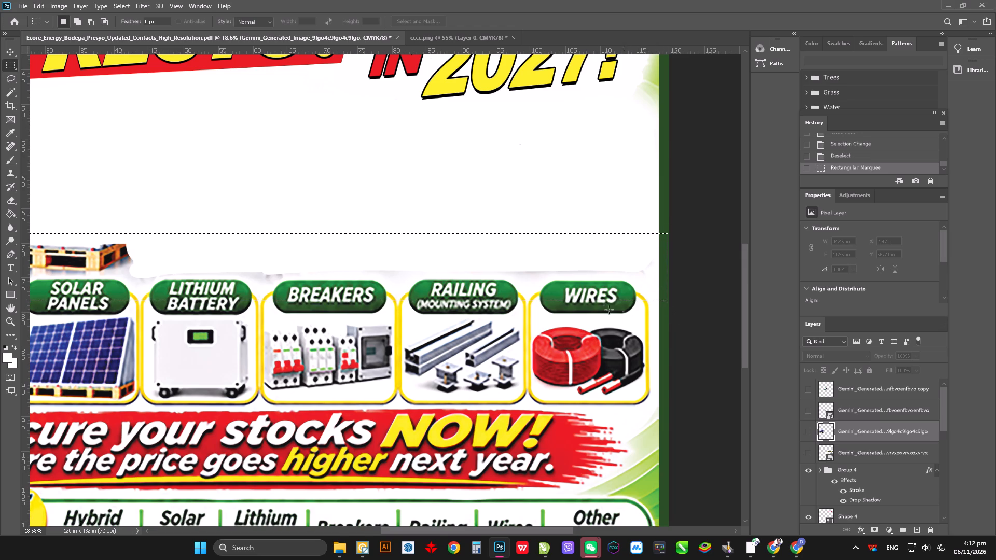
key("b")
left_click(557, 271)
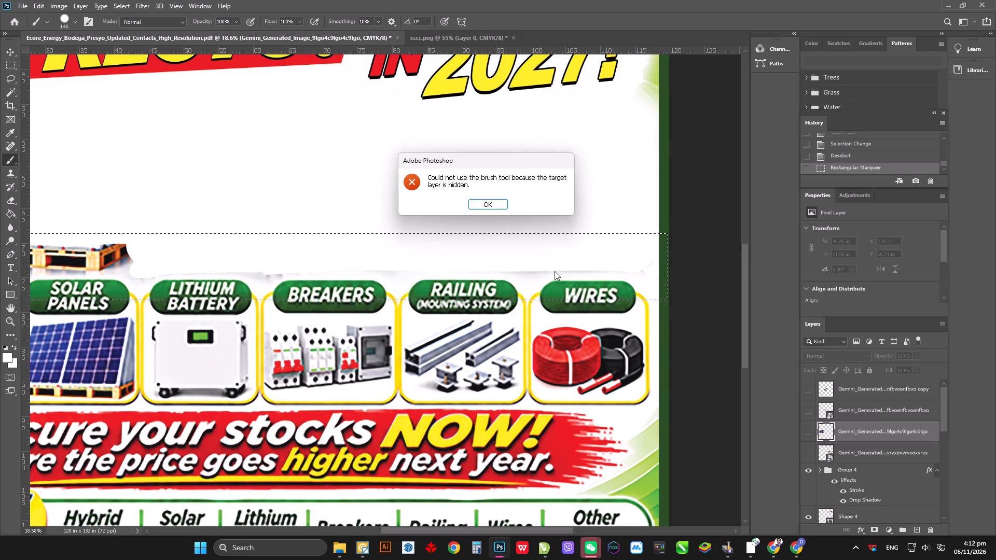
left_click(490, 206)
Make Group 1 copy 2 the active layer and enlarge the hard round brush to about 1457 px.
scroll(892, 478, "down", 19)
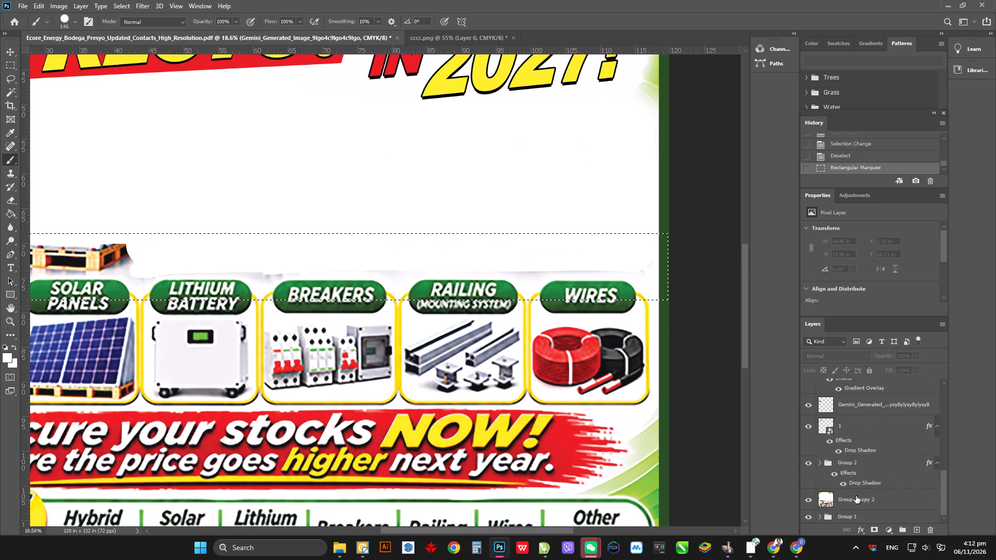
left_click(855, 498)
key("b")
scroll(537, 257, "down", 9, "alt")
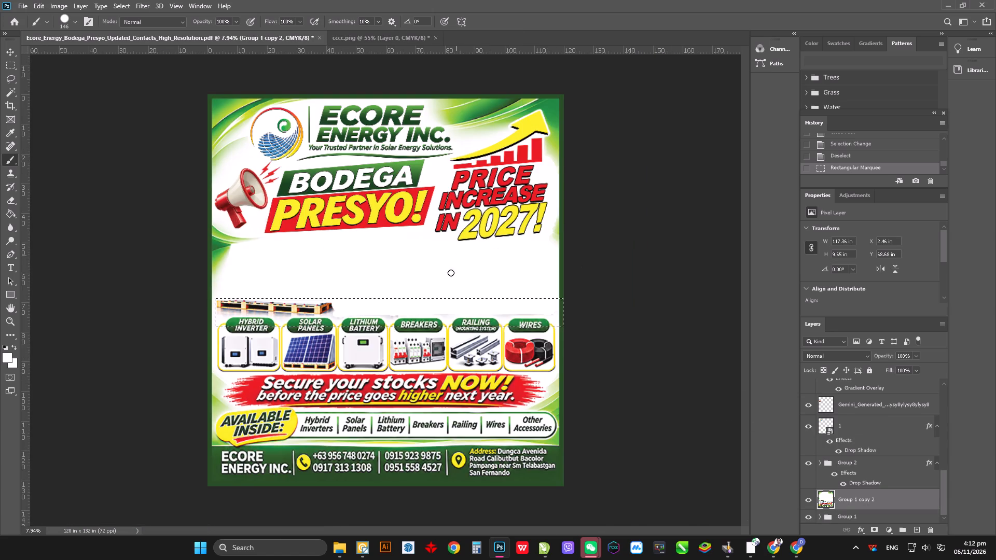
scroll(413, 303, "up", 3, "alt")
right_click(405, 311)
left_click(510, 332)
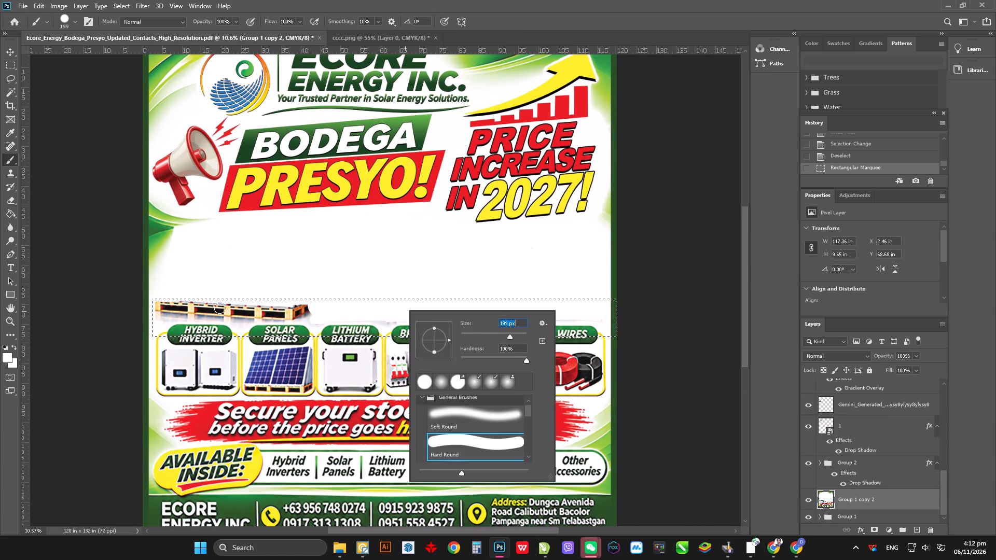
left_click(516, 335)
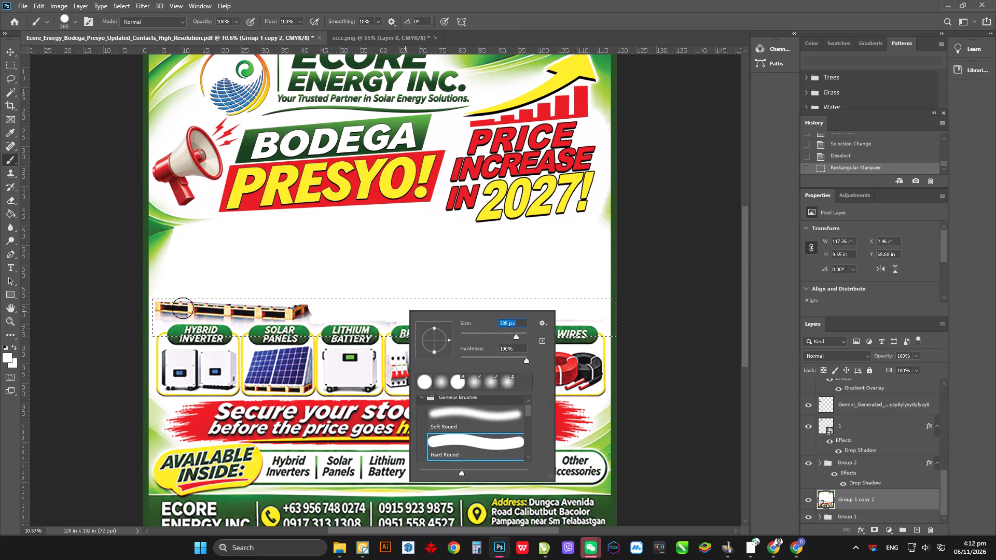
left_click(521, 334)
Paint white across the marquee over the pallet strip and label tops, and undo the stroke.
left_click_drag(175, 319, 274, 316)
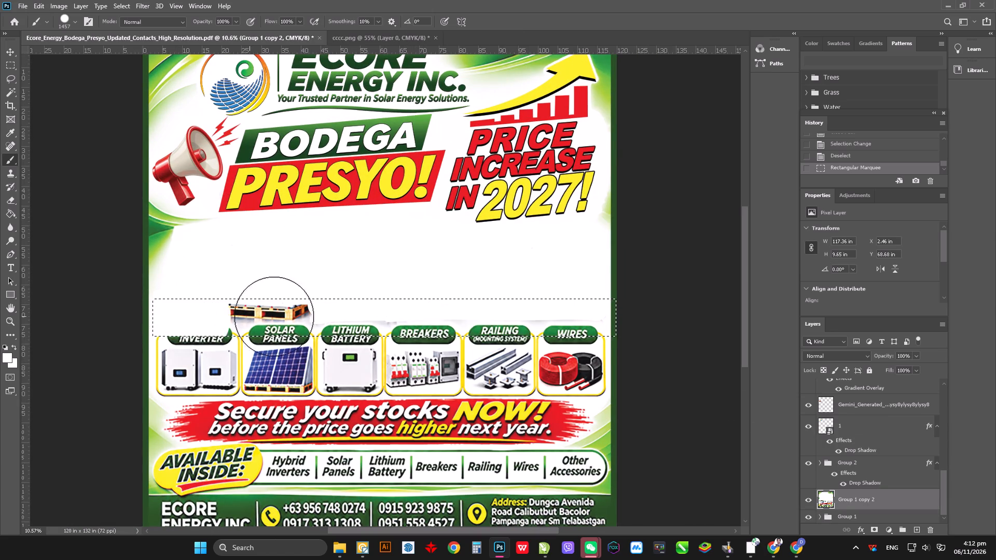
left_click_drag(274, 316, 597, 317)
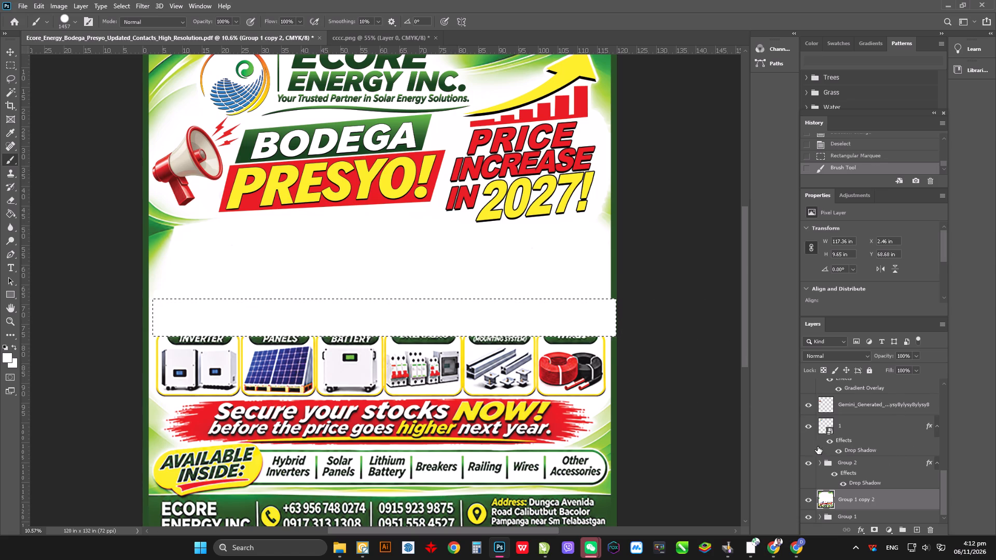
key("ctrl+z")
Replace the marquee with one about 116.4 × 14.3 in, spanning the pallet strip and the upper halves of the product labels.
key("w")
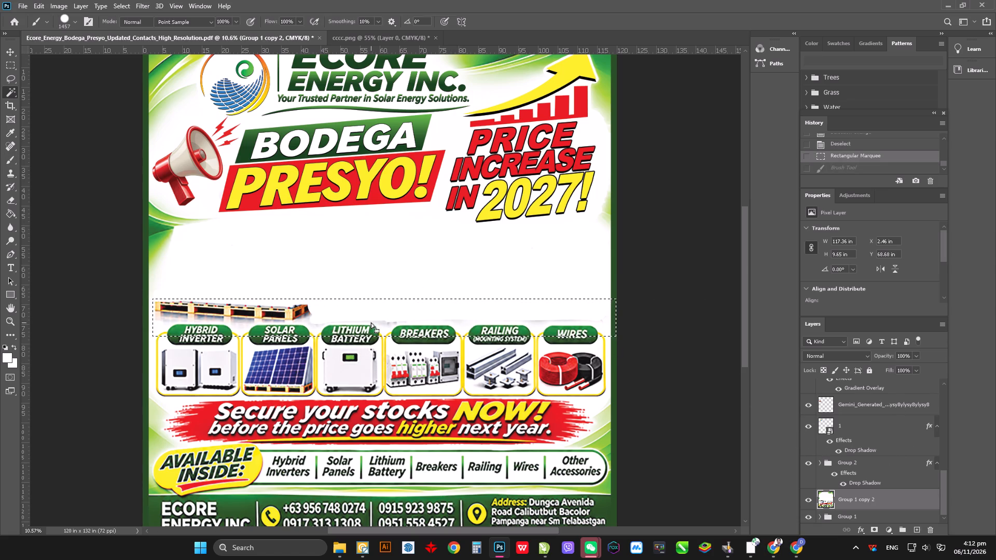
left_click(370, 313)
left_click(10, 65)
scroll(637, 345, "up", 2, "alt")
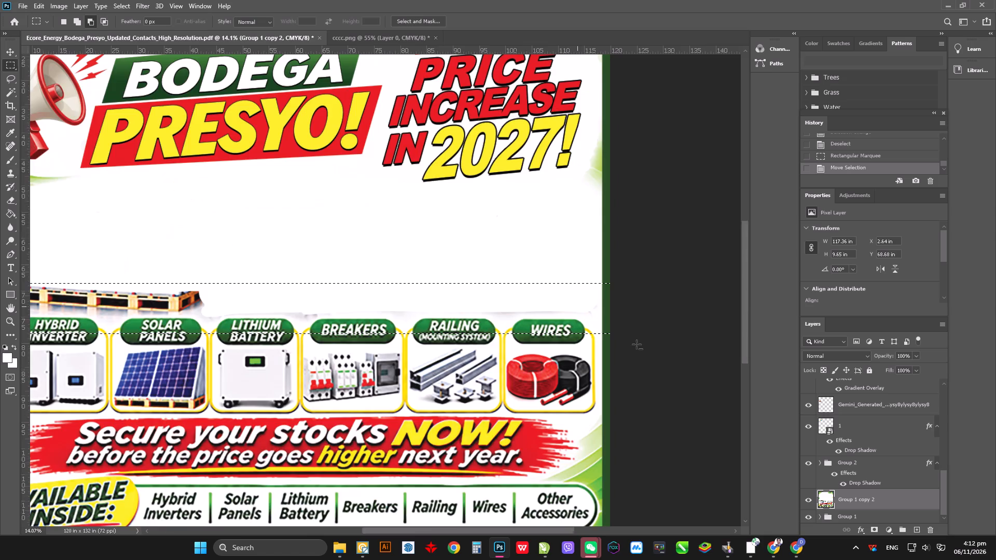
scroll(637, 344, "up", 7, "alt")
scroll(639, 303, "down", 3, "alt")
left_click(596, 292)
scroll(596, 333, "up", 5, "alt")
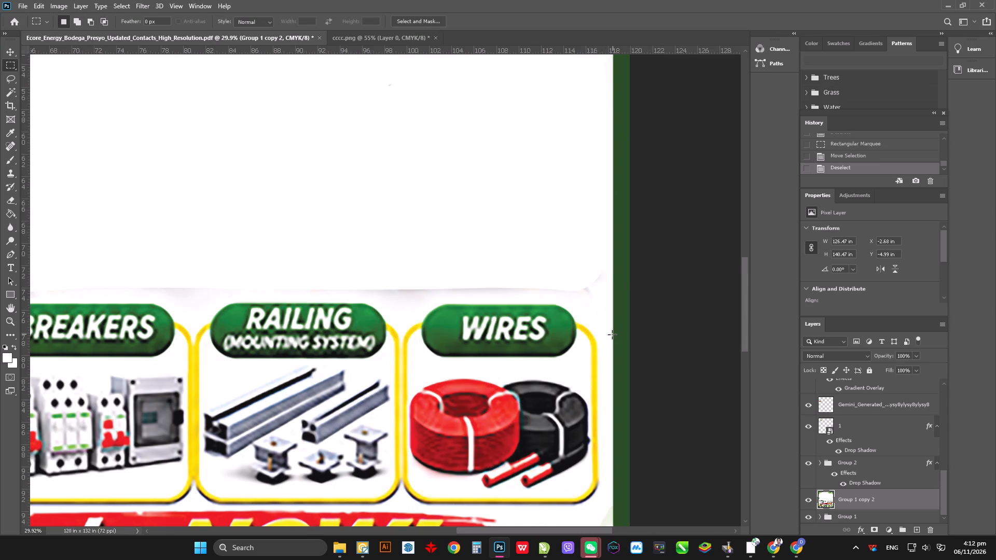
left_click_drag(612, 334, 0, 187)
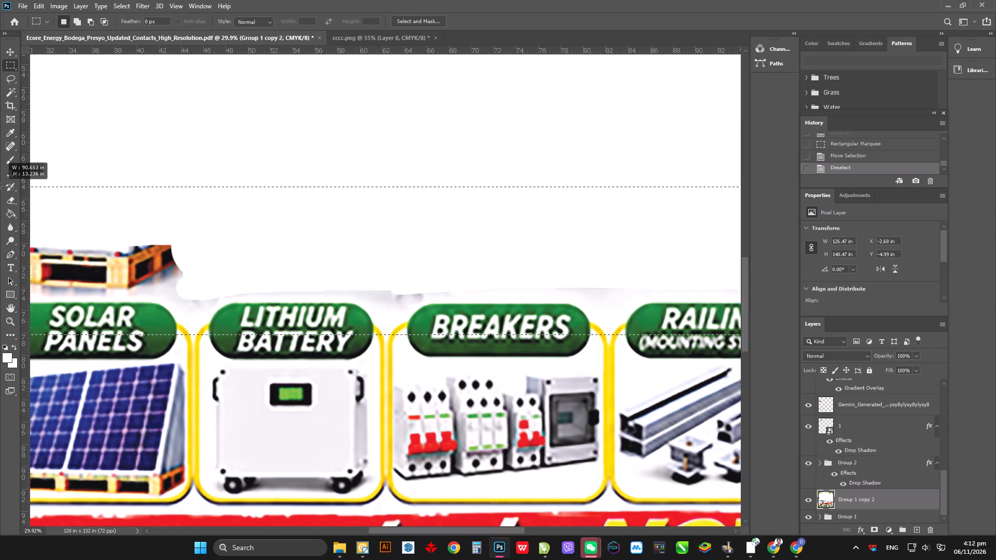
left_click_drag(0, 187, 141, 177)
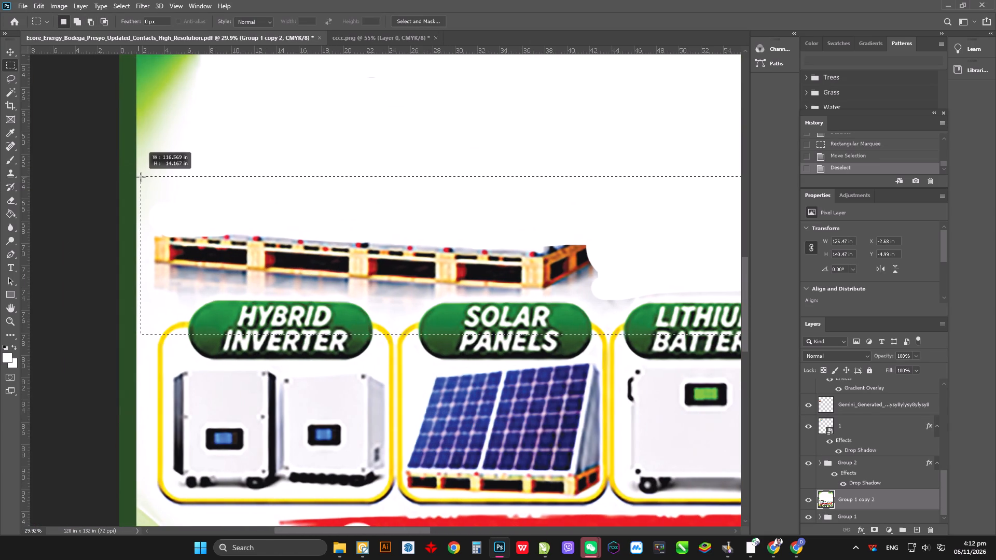
left_click_drag(141, 177, 143, 176)
Paint the marquee area white on Group 1 copy 2, covering the pallet strip and label tops, and deselect.
key("b")
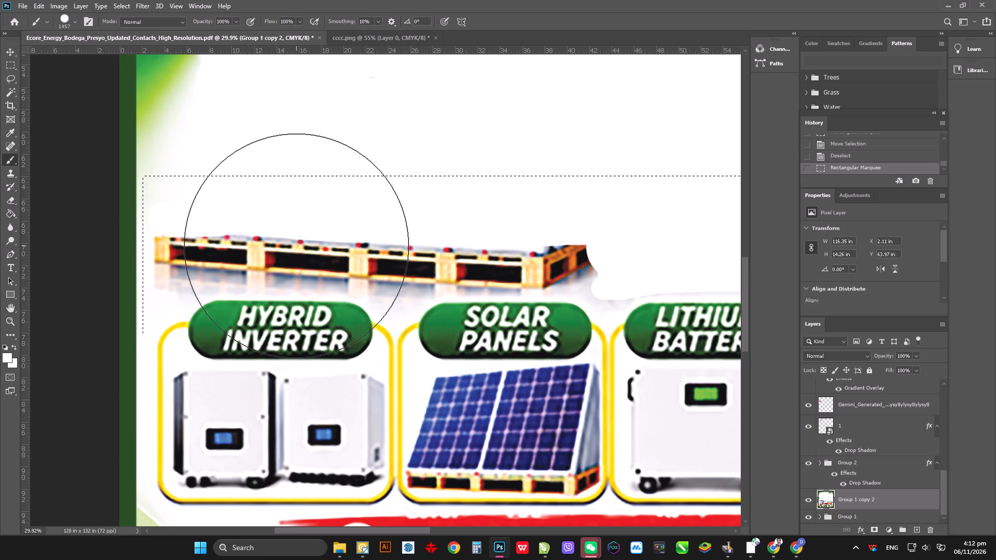
scroll(276, 271, "down", 17, "alt")
left_click_drag(264, 304, 455, 303)
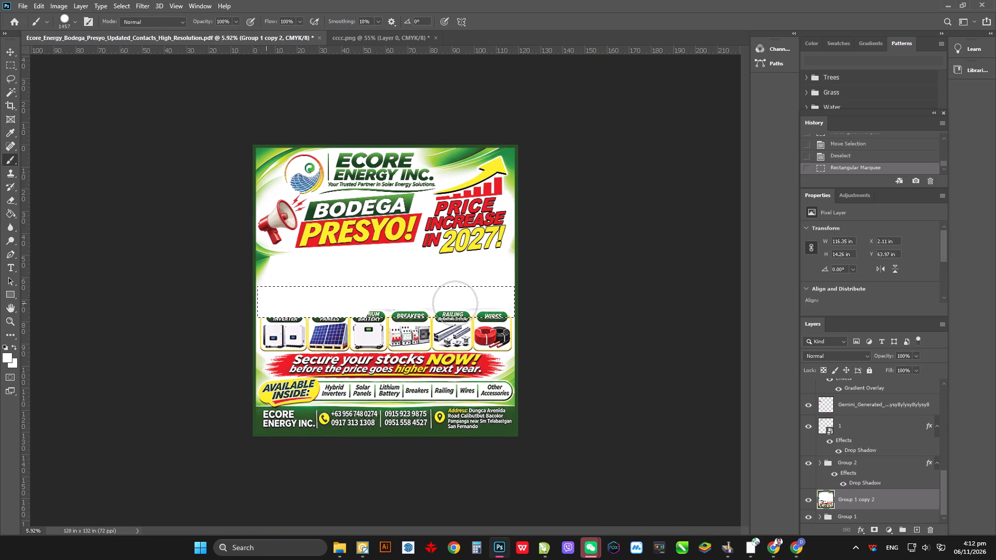
left_click_drag(455, 303, 585, 307)
key("w")
left_click(380, 298)
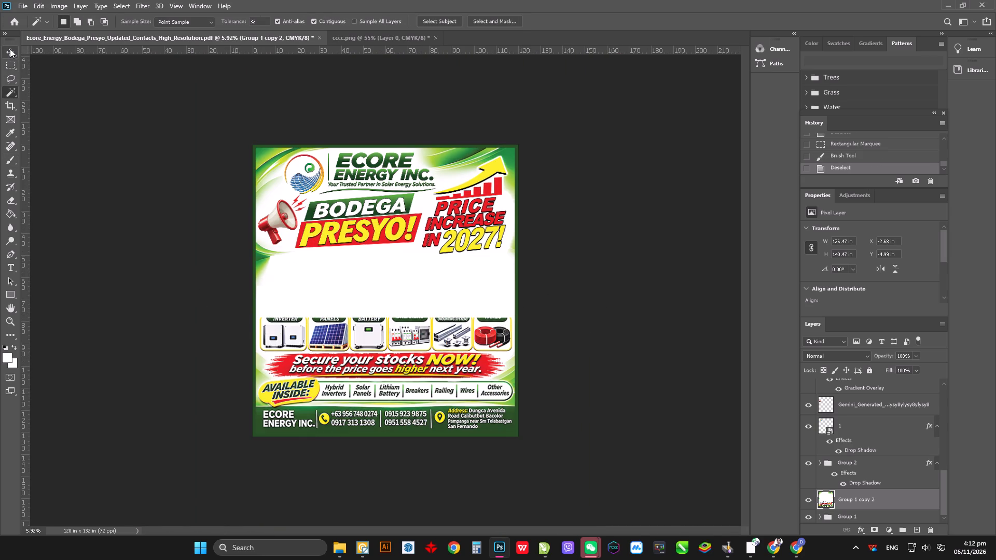
Turn on the visibility of the four hidden Gemini layers: price-increase panel, solar panels, small battery and its enlarged copy.
left_click(10, 49)
scroll(345, 266, "up", 8, "alt")
scroll(824, 454, "up", 17)
left_click(810, 447)
left_click(806, 428)
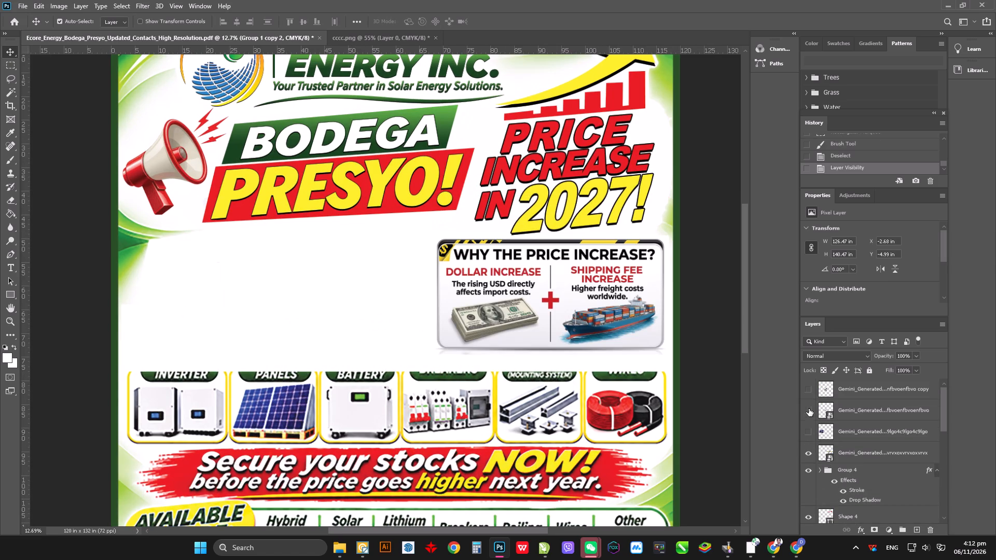
left_click(809, 409)
left_click(811, 389)
left_click(8, 52)
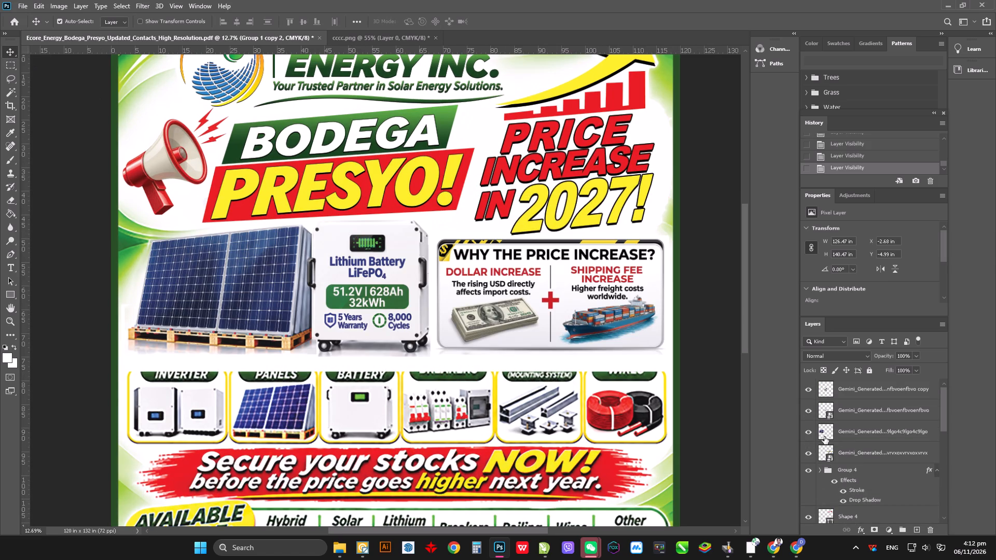
Hide the enlarged battery copy and delete the small Lithium Battery smart object underneath it.
left_click(807, 388)
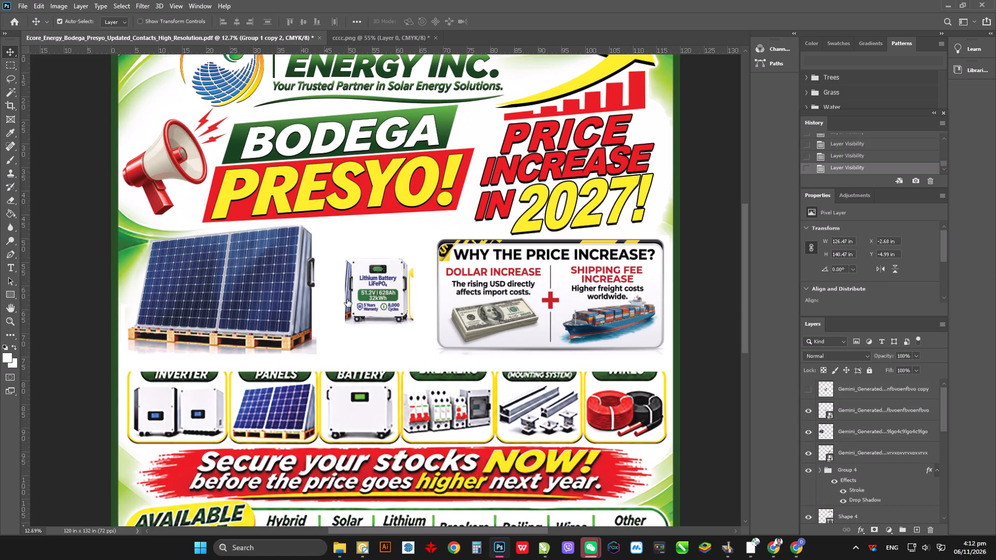
left_click(373, 282)
left_click(933, 529)
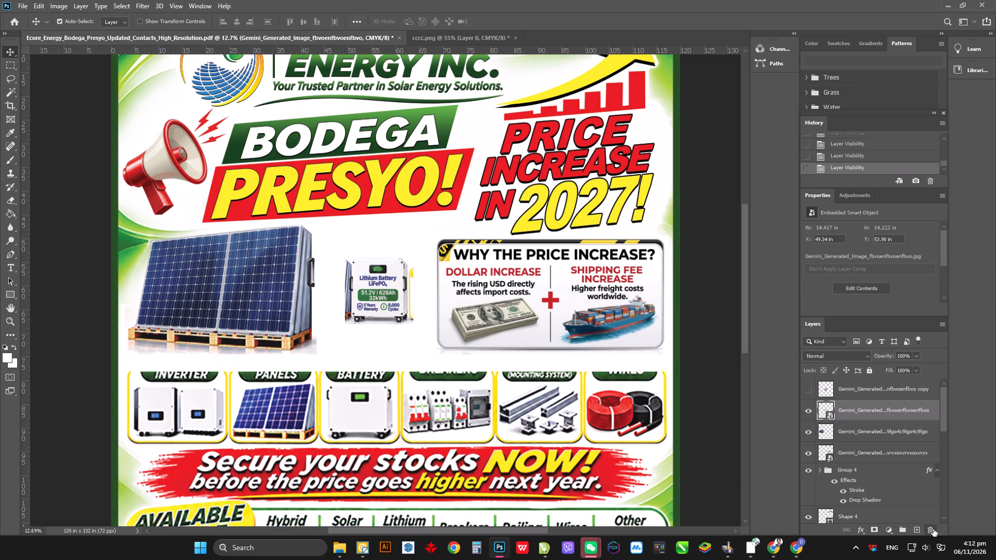
Complete the deletion of the small Lithium Battery smart object and make the enlarged battery copy visible again.
key("Return")
left_click(809, 392)
Check the enlarged battery beside the solar panels and price-increase panel, and save the poster document.
scroll(363, 287, "up", 1, "alt")
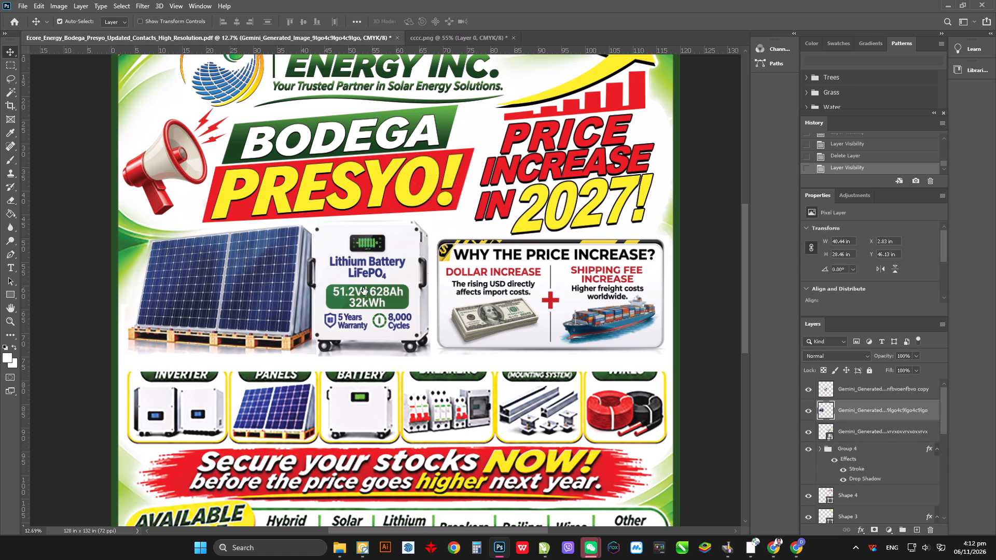
scroll(363, 287, "up", 13, "alt")
scroll(370, 287, "down", 9, "alt")
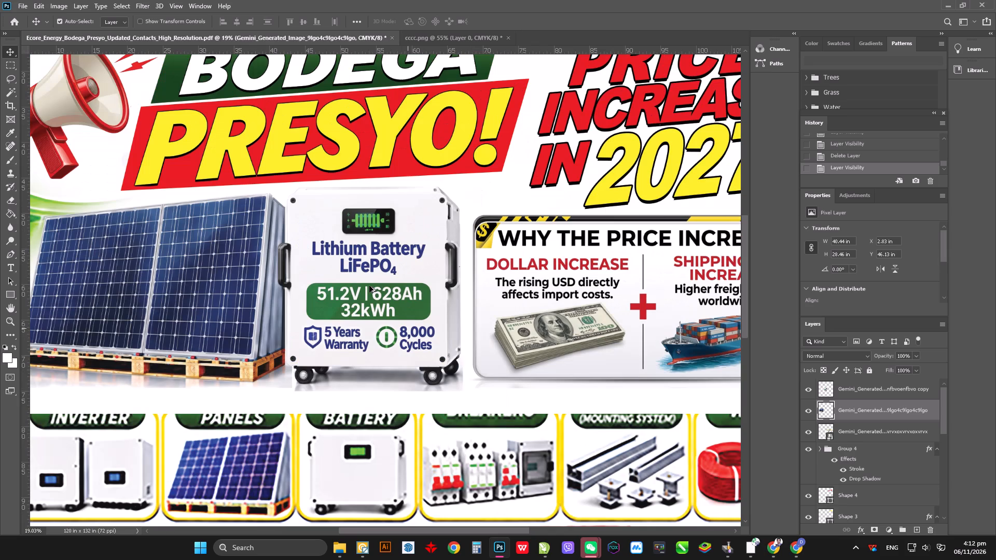
scroll(384, 375, "down", 3, "alt")
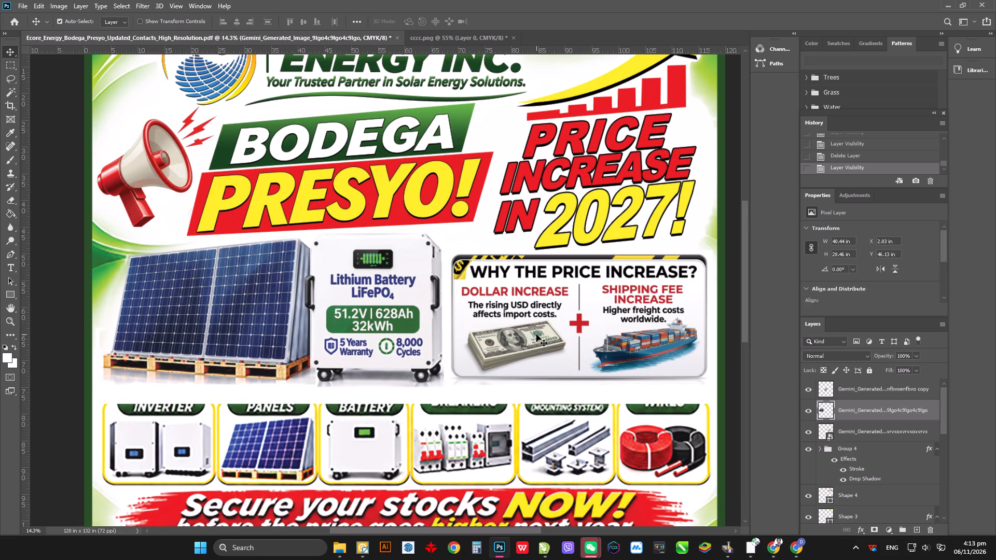
key("ctrl+s")
Switch to the web browser window showing Facebook.
left_click(746, 550)
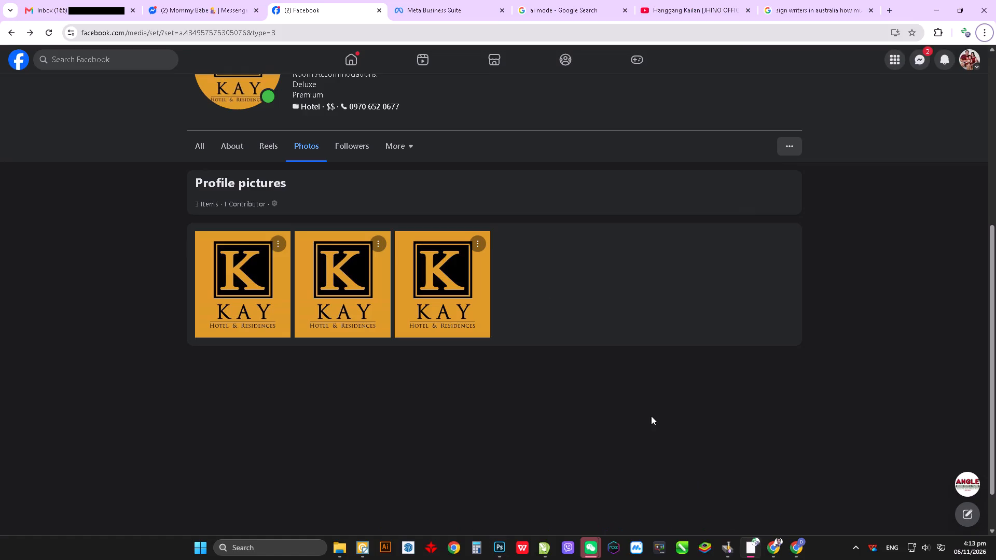
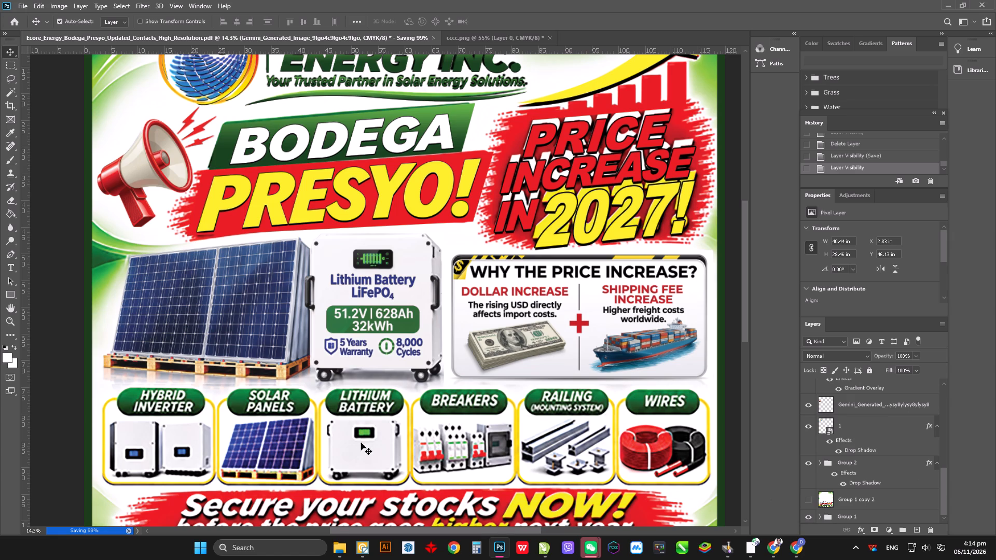
Using the WeChat screenshot tool, frame a capture of the poster's product row from Hybrid Inverter to Wires.
scroll(479, 488, "up", 2, "alt")
scroll(478, 481, "down", 2, "alt")
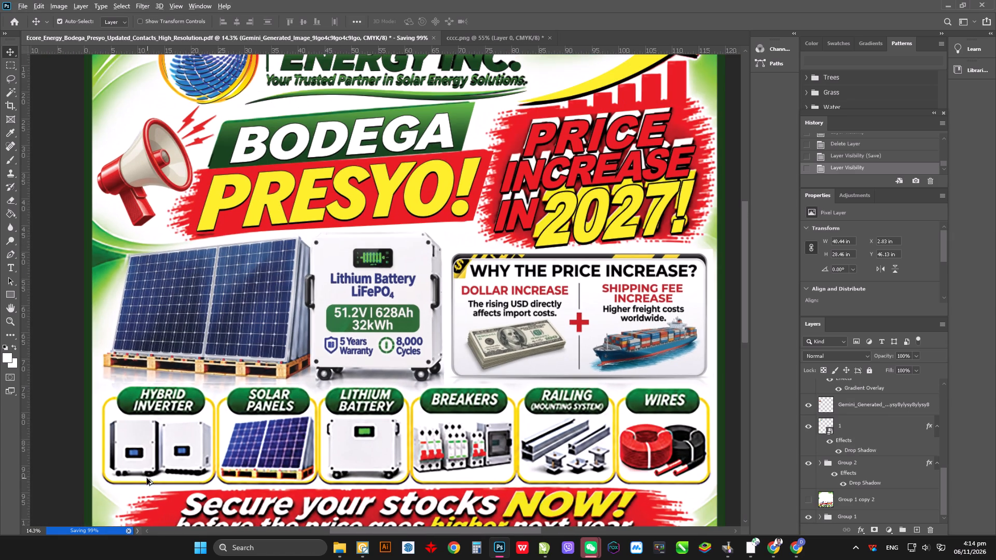
key("alt+a")
left_click_drag(98, 488, 691, 378)
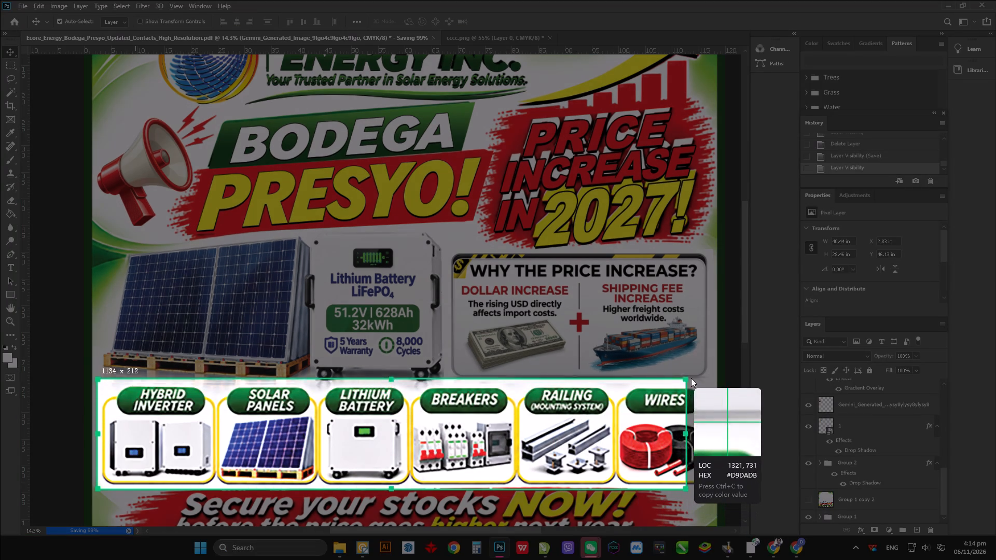
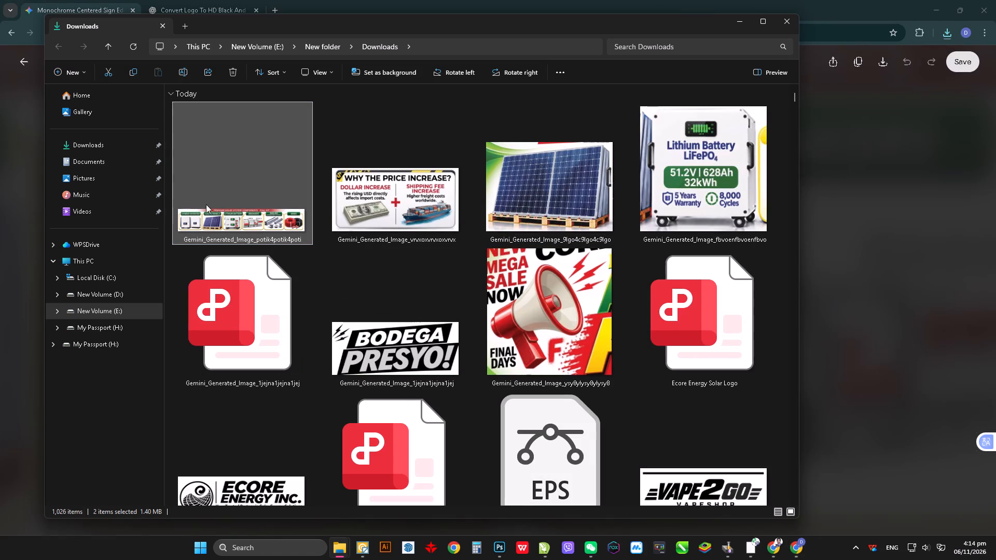
left_click_drag(206, 191, 313, 395)
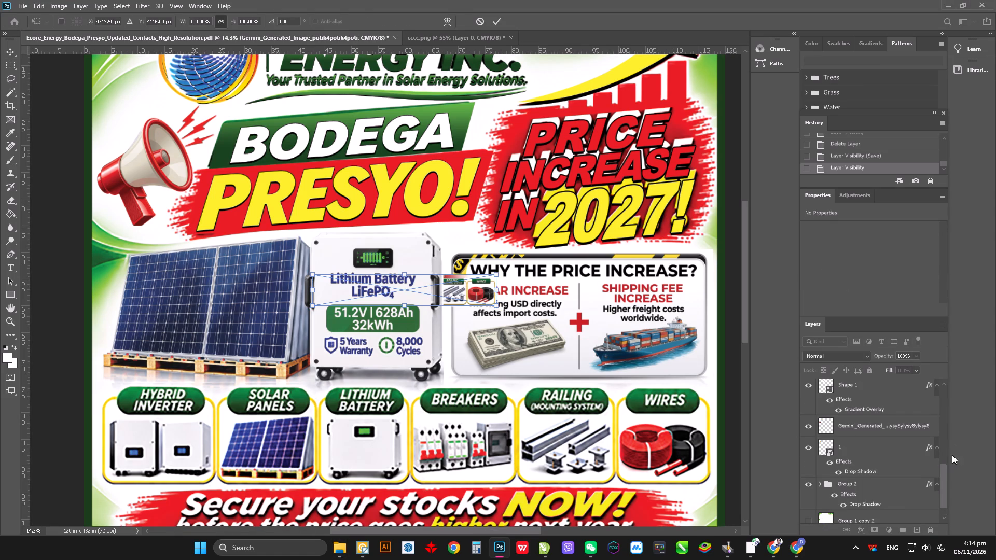
key("Return")
Move the placed product-row layer to the top of the layer stack.
scroll(850, 451, "up", 18)
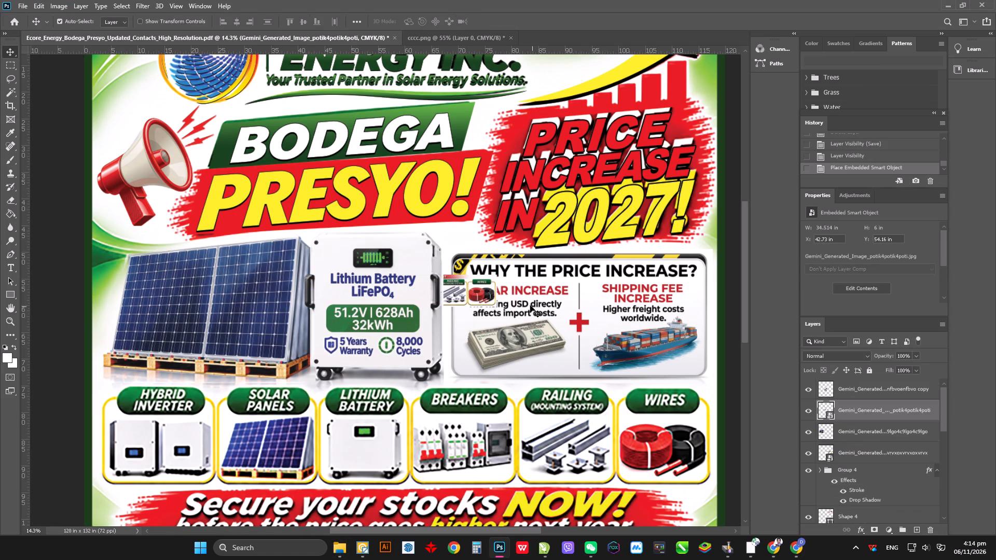
left_click_drag(873, 411, 874, 380)
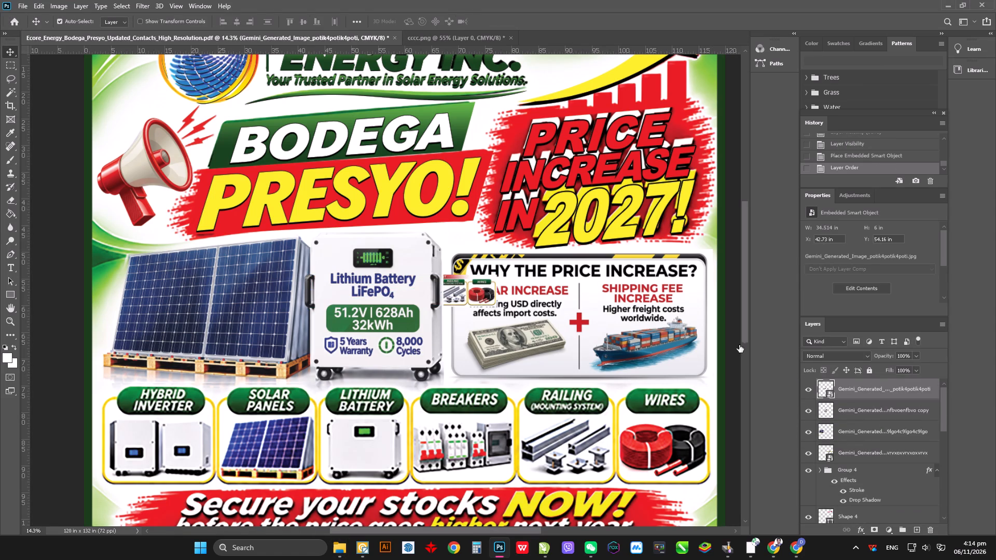
Move the small placed product row over the bottom of the original Hybrid Inverter box, near the poster's left edge.
left_click_drag(369, 289, 163, 462)
scroll(126, 465, "up", 6, "alt")
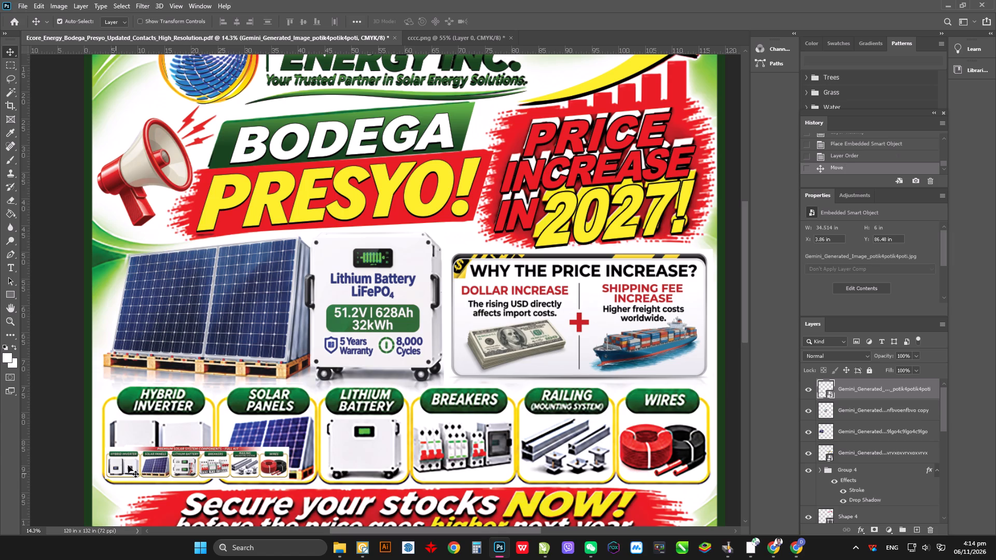
scroll(128, 466, "up", 4, "alt")
left_click_drag(156, 469, 159, 465)
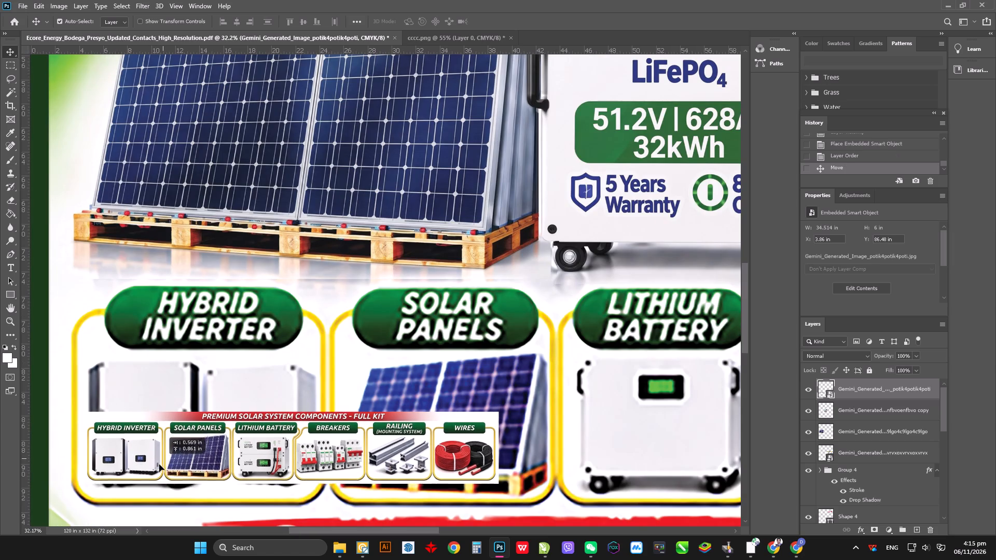
left_click_drag(159, 465, 143, 484)
Scale the placed product row proportionally to about 334% so it reaches the right end of the original Wires box.
scroll(226, 355, "down", 8, "alt")
scroll(306, 433, "up", 2, "alt")
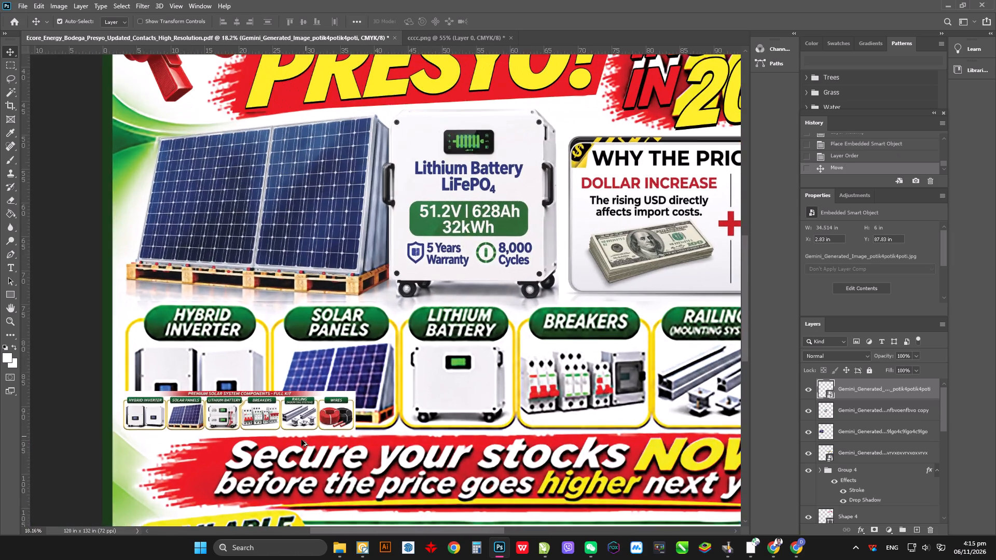
scroll(264, 415, "down", 3, "alt")
scroll(270, 427, "up", 2, "alt")
key("ctrl+t")
scroll(337, 408, "down", 2, "alt")
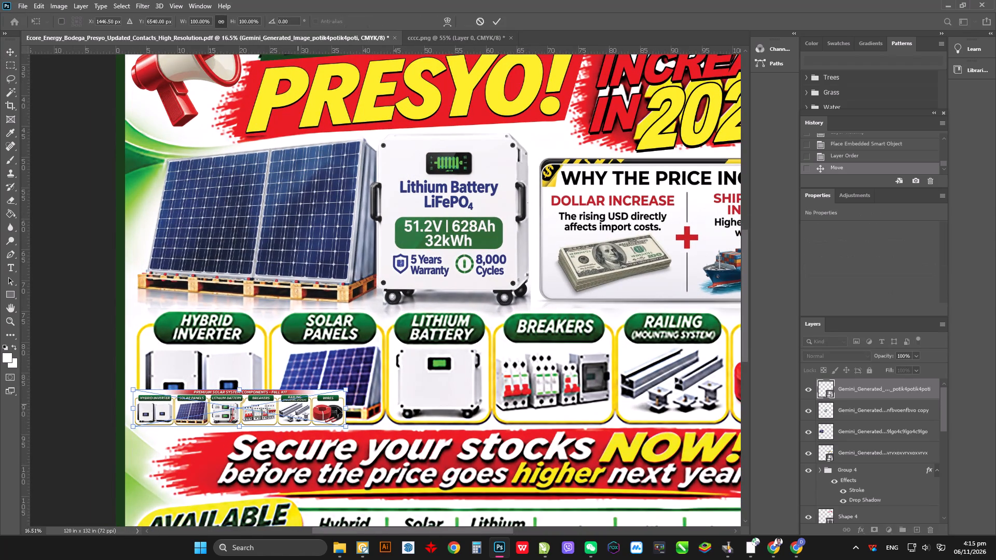
left_click(348, 389)
left_click(346, 375)
left_click_drag(346, 375, 531, 309)
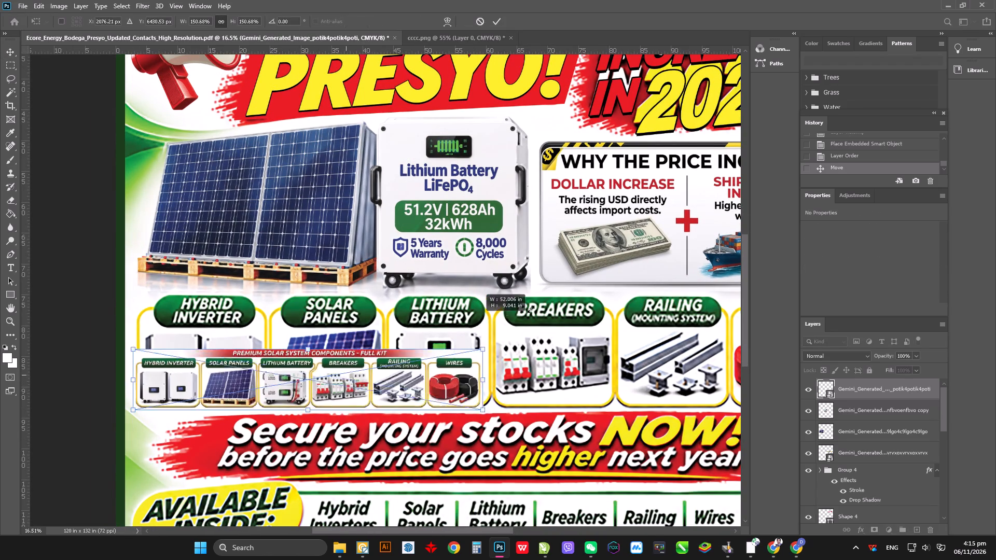
left_click_drag(531, 309, 691, 310)
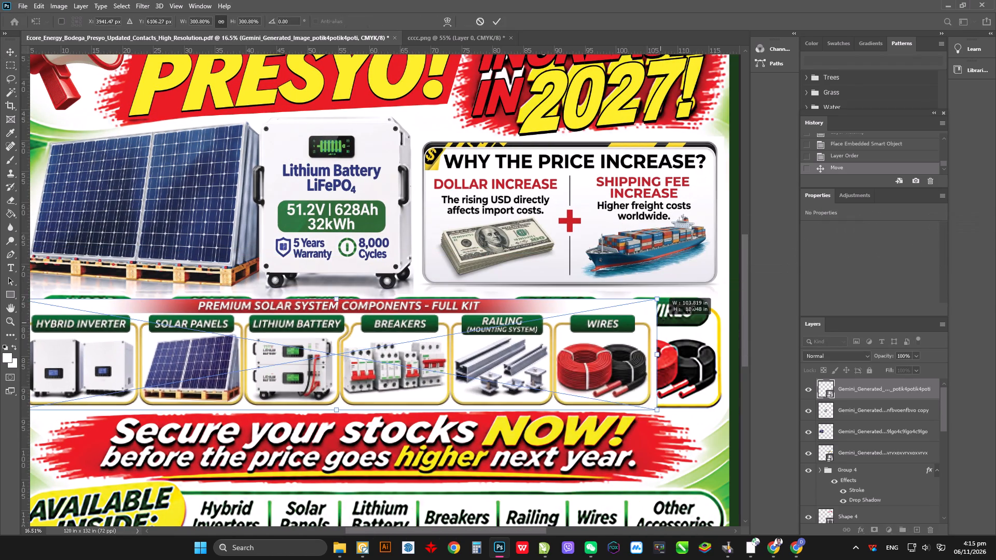
left_click_drag(691, 310, 724, 278)
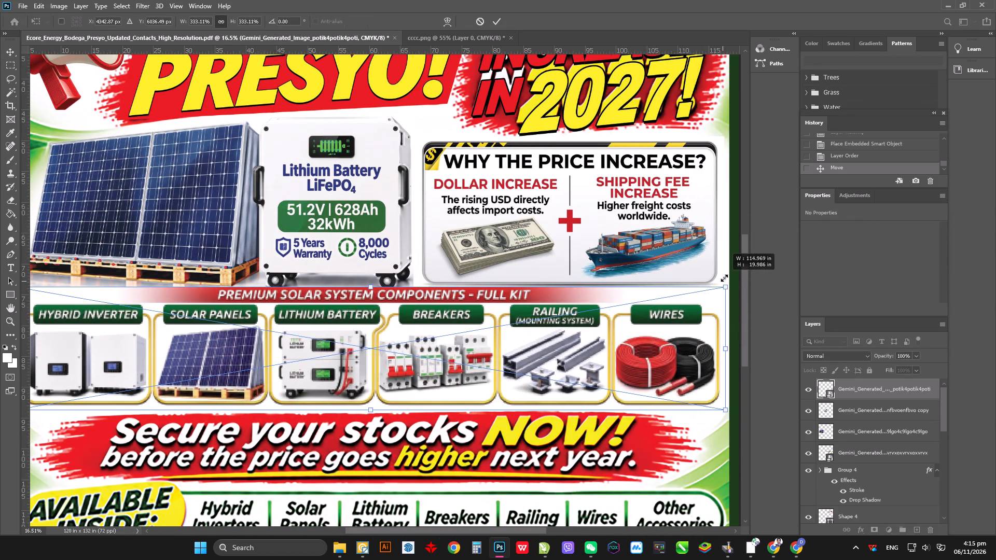
left_click_drag(724, 278, 725, 275)
scroll(687, 321, "down", 5, "alt")
scroll(294, 379, "down", 1, "alt")
scroll(157, 411, "up", 3, "alt")
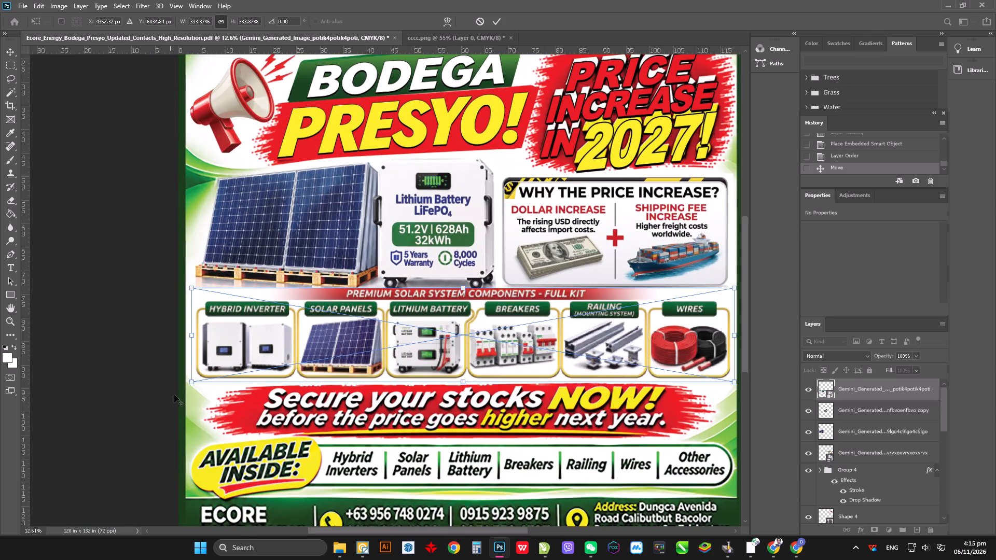
Extend the product row's lower-left corner outward to about 116 × 20 in overall and apply the transform.
scroll(174, 395, "up", 1, "alt")
scroll(187, 386, "down", 1, "alt")
scroll(185, 387, "up", 20, "alt")
left_click(202, 367)
left_click(203, 404)
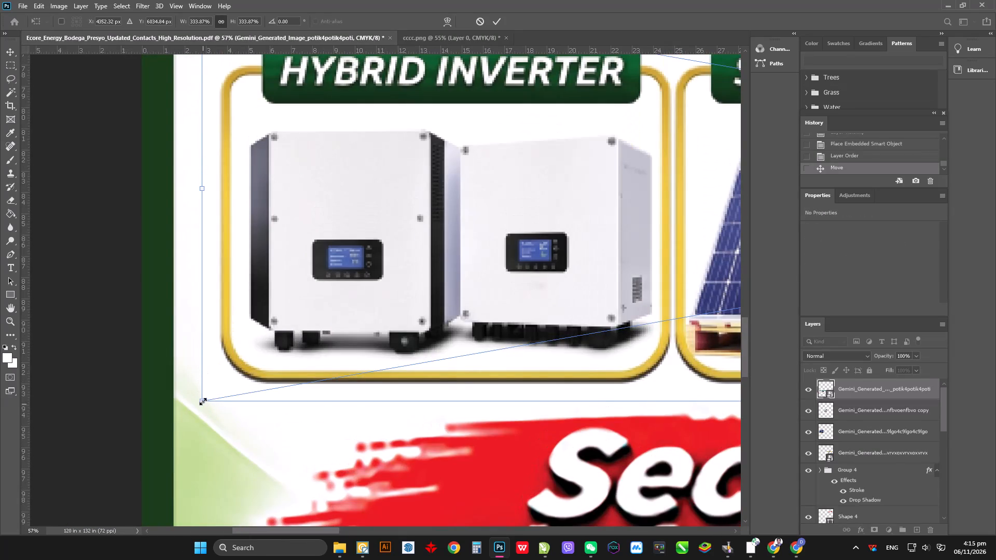
left_click_drag(203, 399, 190, 416)
key("Return")
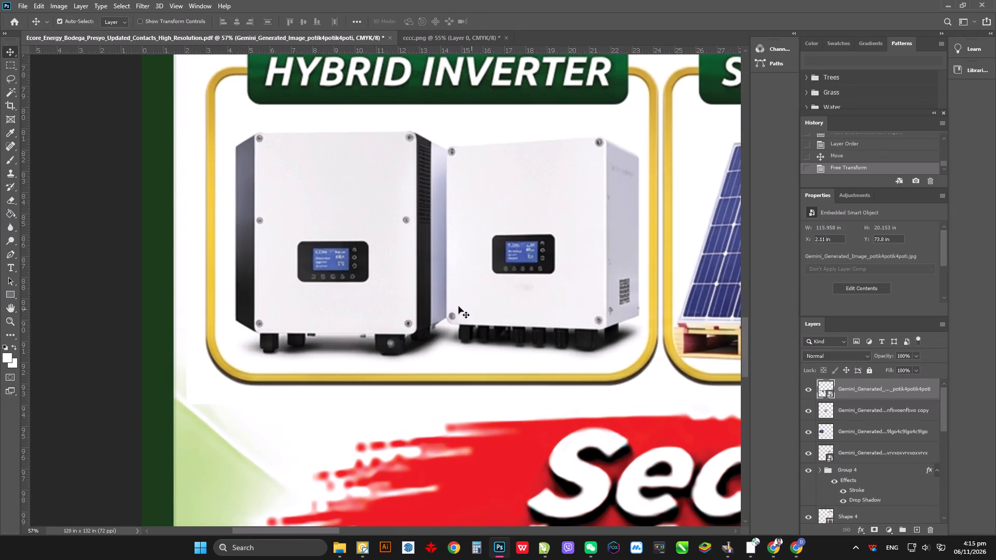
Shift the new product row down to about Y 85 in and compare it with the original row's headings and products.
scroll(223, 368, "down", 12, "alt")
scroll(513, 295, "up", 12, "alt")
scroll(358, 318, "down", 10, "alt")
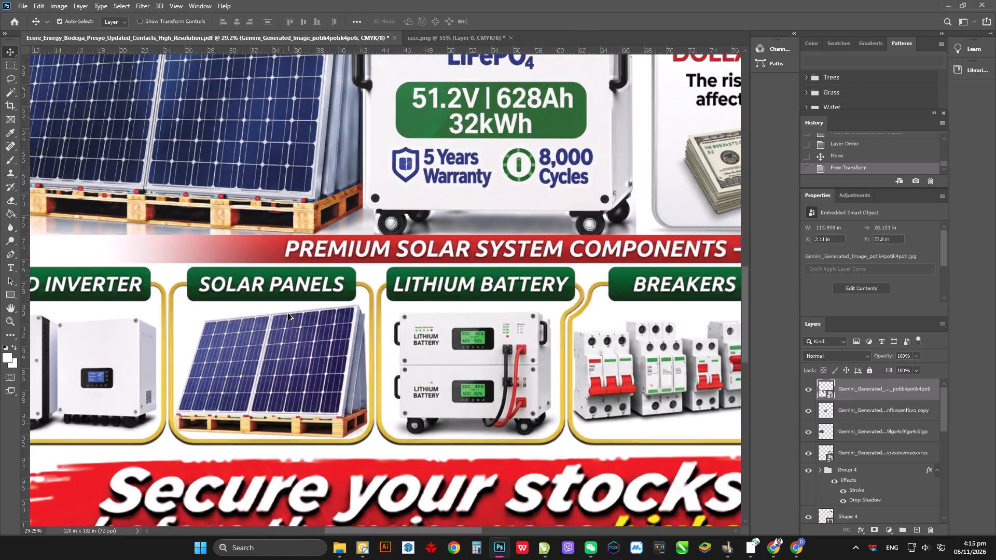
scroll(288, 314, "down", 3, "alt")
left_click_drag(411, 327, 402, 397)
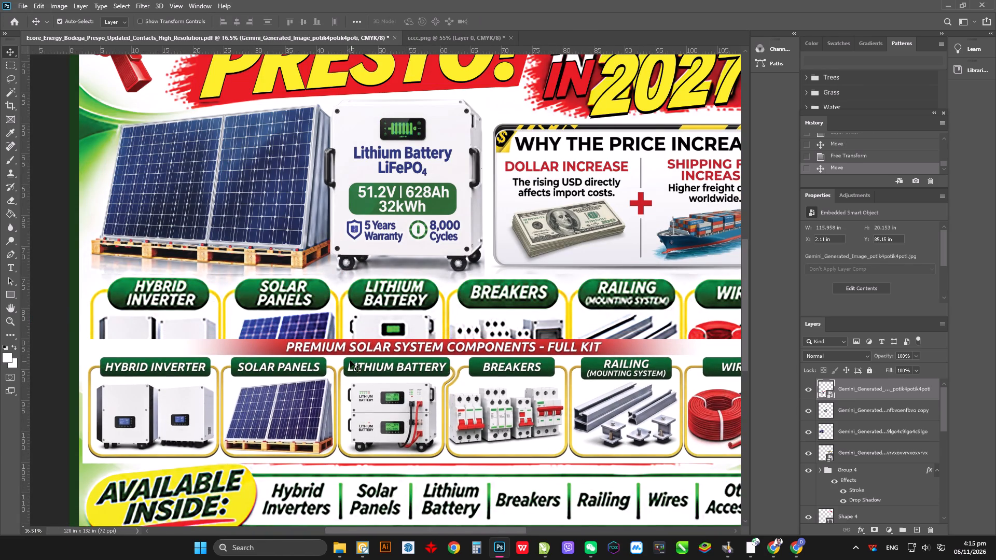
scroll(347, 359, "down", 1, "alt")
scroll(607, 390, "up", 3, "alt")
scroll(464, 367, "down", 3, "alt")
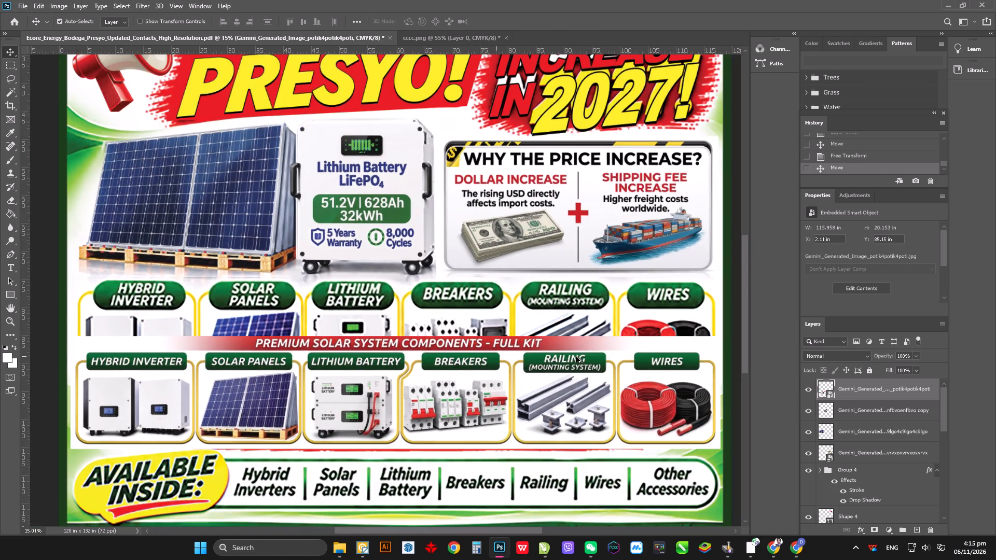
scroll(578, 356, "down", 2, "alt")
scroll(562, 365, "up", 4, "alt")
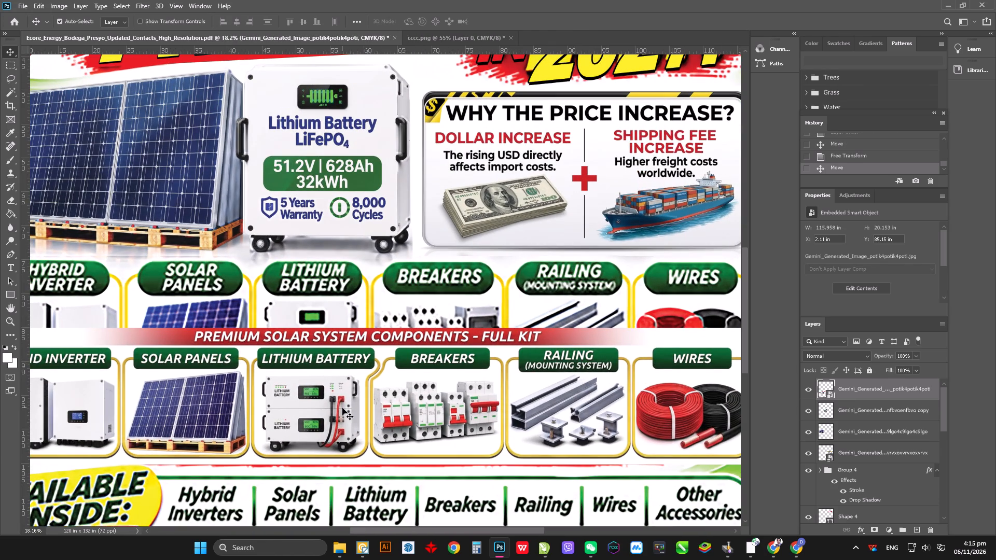
Move the new product row back up over the original row, to about Y 75 in.
left_click_drag(342, 408, 343, 342)
scroll(419, 331, "down", 2, "alt")
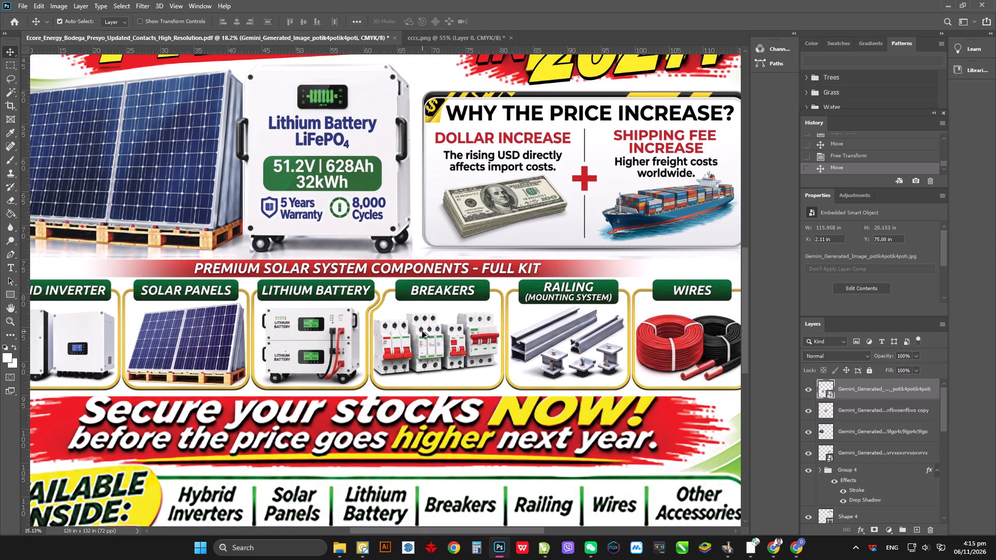
scroll(422, 331, "down", 4, "alt")
scroll(351, 353, "up", 2, "alt")
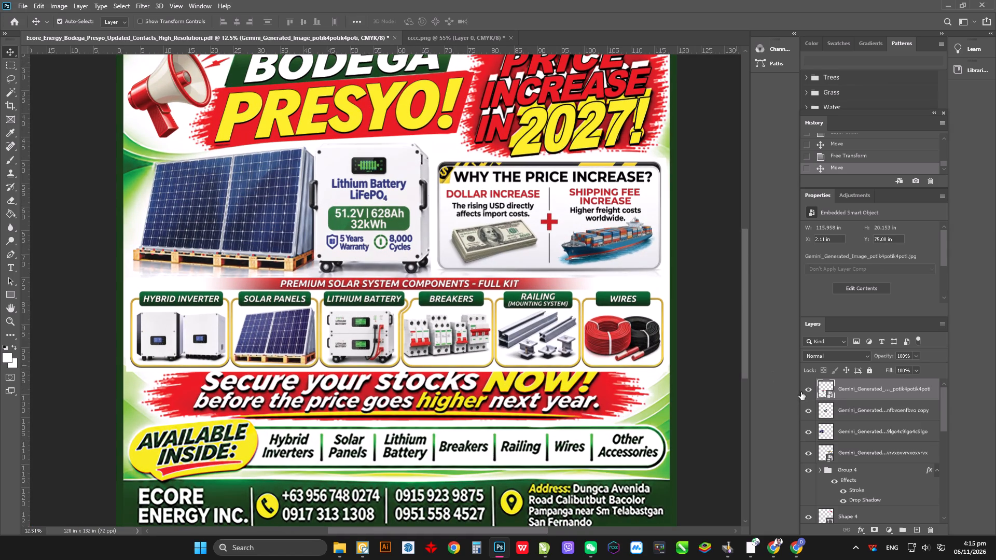
Hide the new product-row layer to check the original row beneath it.
left_click(801, 392)
scroll(266, 363, "up", 2, "alt")
scroll(266, 363, "down", 2, "alt")
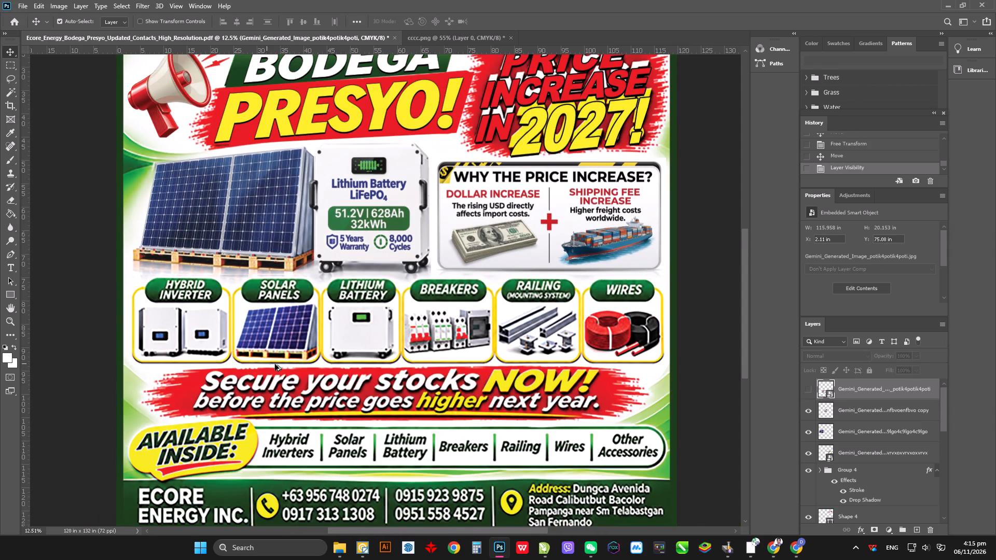
scroll(467, 371, "up", 1, "alt")
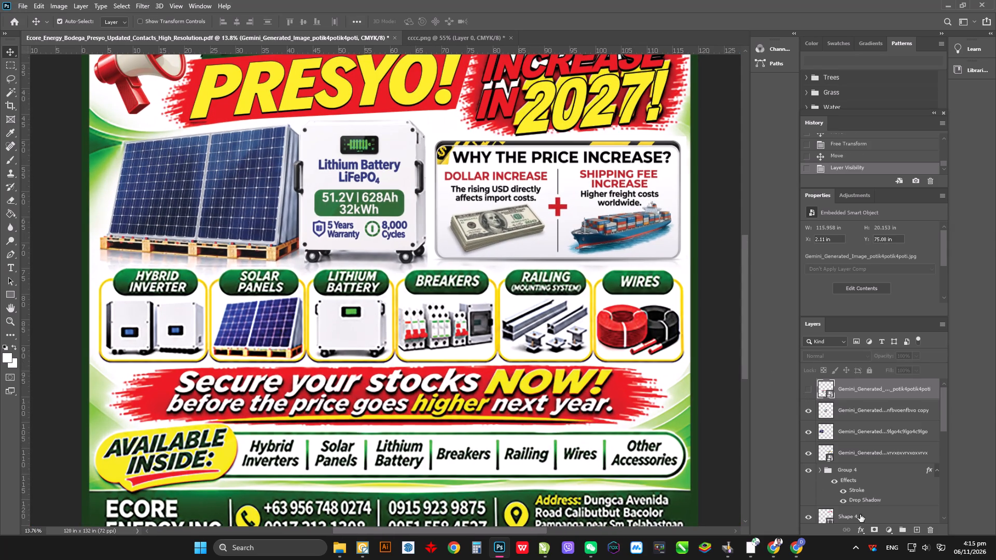
Hide Group 1, show Group 1 copy 2 instead, and look over the poster up to the logo.
scroll(843, 505, "down", 19)
left_click(808, 519)
left_click(809, 498)
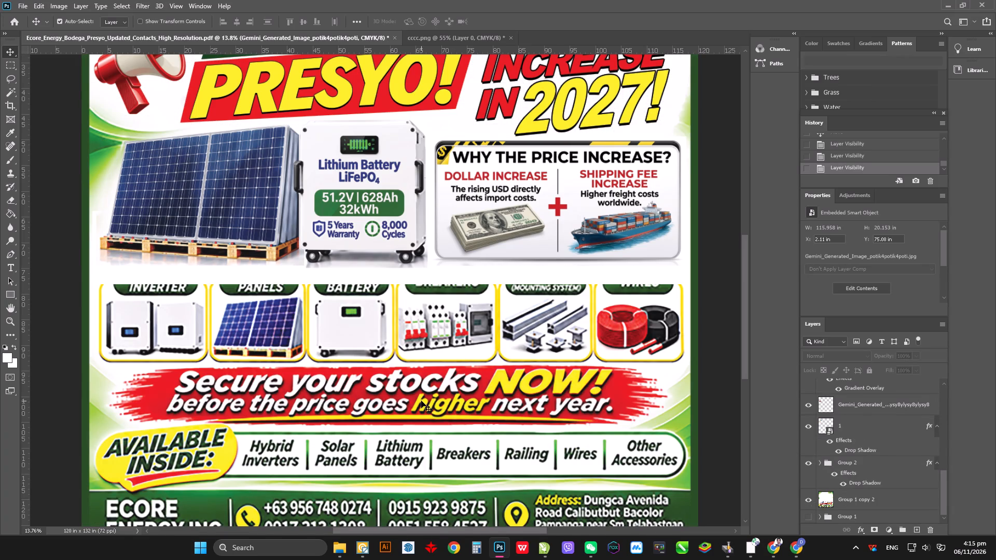
scroll(530, 328, "up", 6)
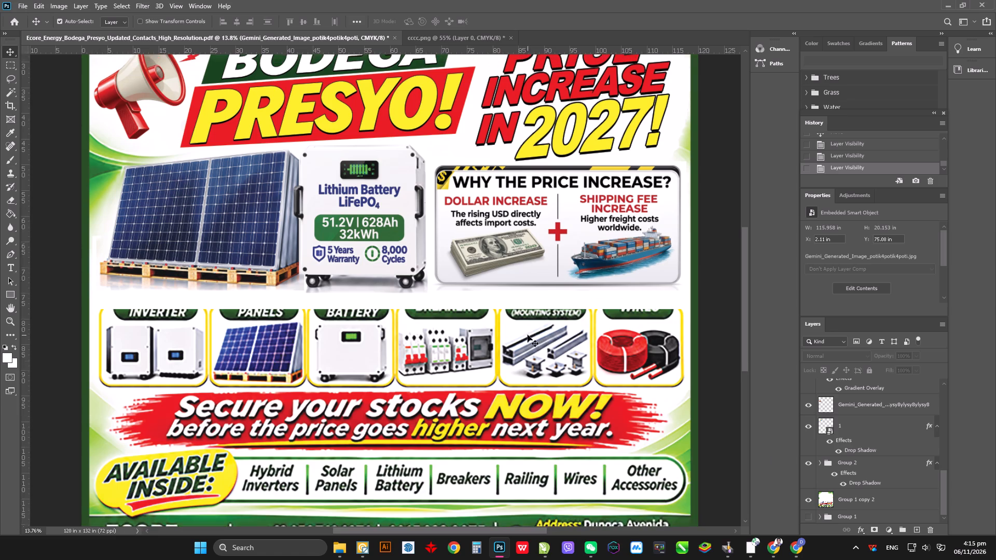
scroll(528, 335, "up", 11)
scroll(514, 184, "up", 1)
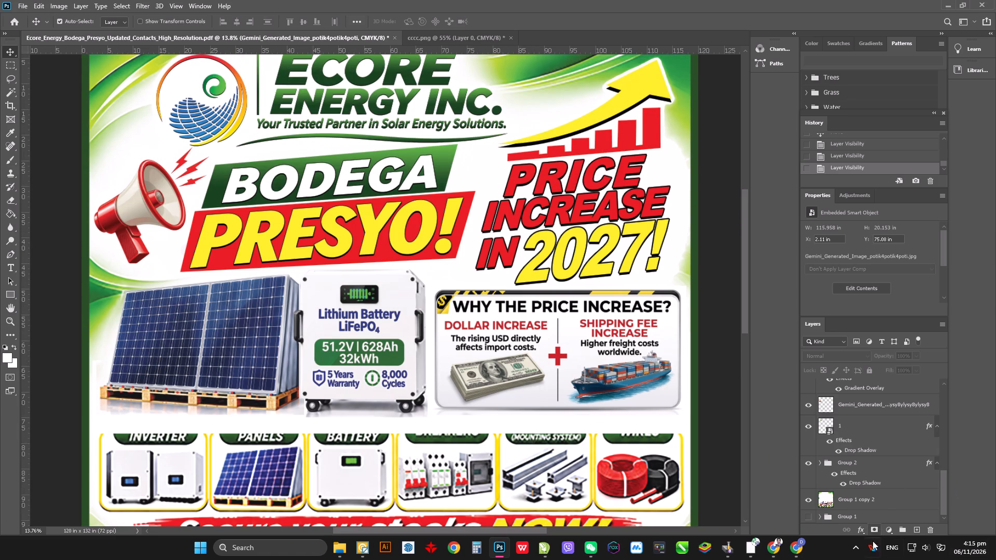
Show the hidden background-app icons in the system tray.
left_click(855, 546)
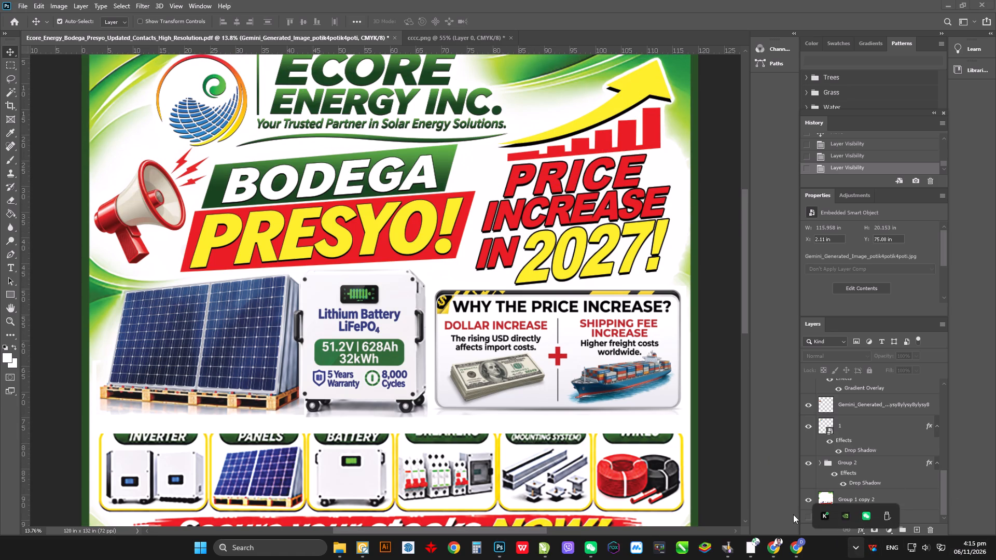
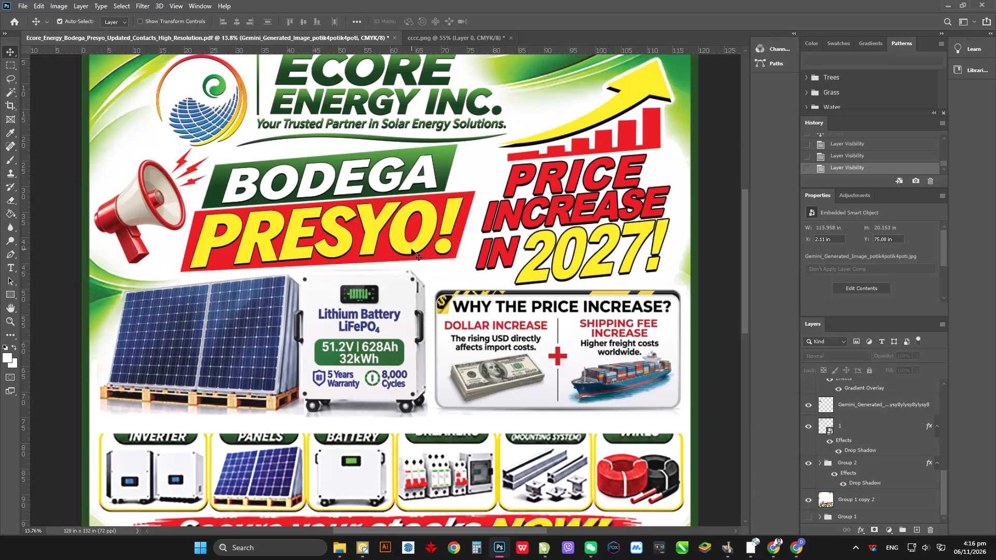
Show the new product-row layer again, toggling its visibility to compare it with the original row beneath.
scroll(187, 169, "down", 5, "alt")
scroll(287, 382, "up", 7, "alt")
scroll(877, 463, "up", 20)
left_click(805, 386)
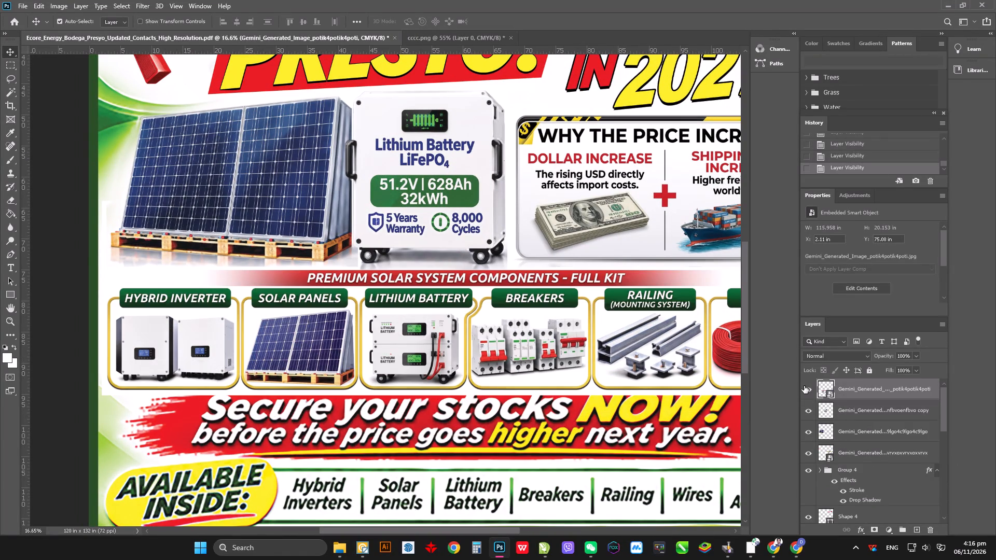
left_click(804, 386)
left_click(804, 386)
Nudge the new product row upward to Y 74.47 in, beneath the solar panel and battery images.
scroll(540, 290, "up", 6, "alt")
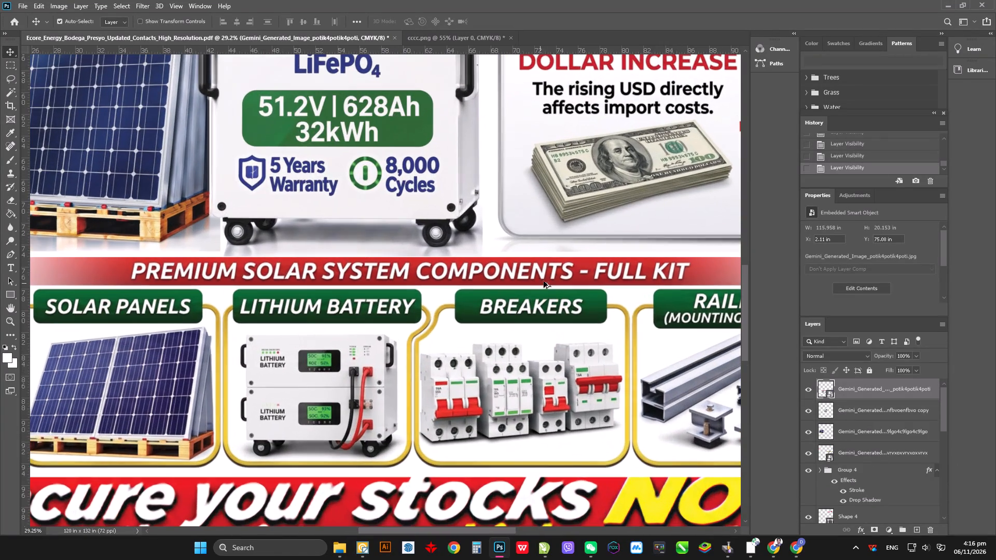
left_click(547, 278)
key("Up")
key("Up")
key("Up")
key("Up")
key("Up")
key("Up")
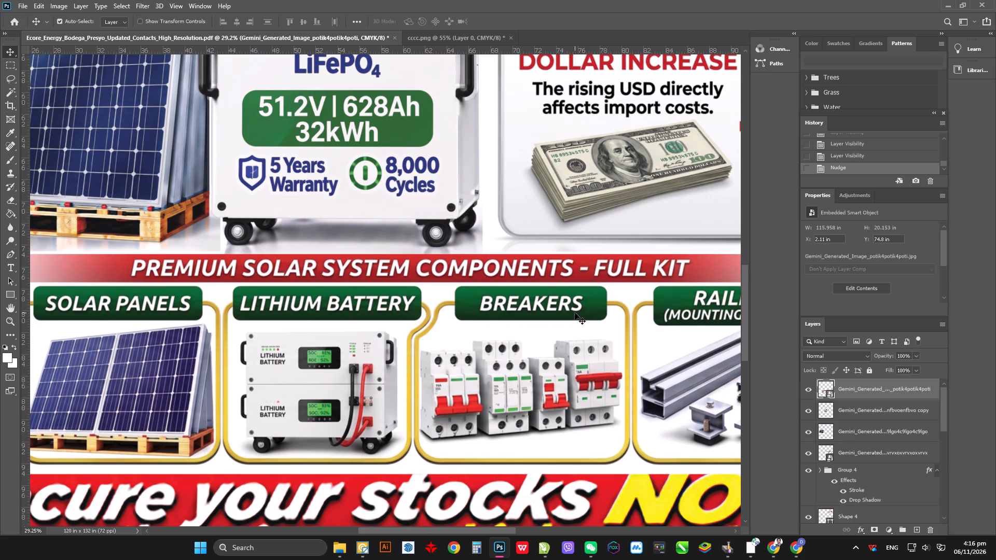
key("Up")
key("Up")
key("Up")
key("Up")
key("Up")
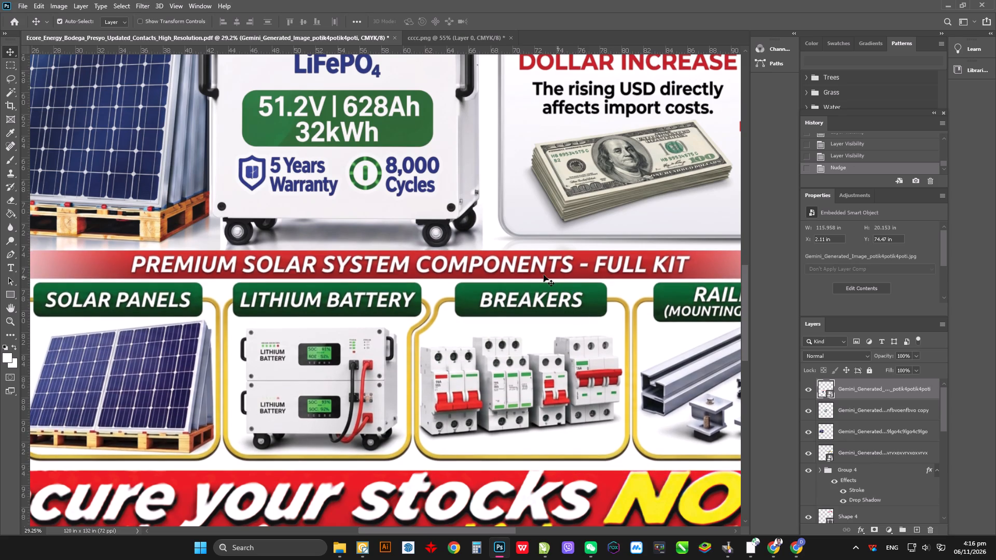
Examine the repositioned product row and the lower half of the poster down to the contact footer.
scroll(195, 230, "up", 12, "alt")
scroll(251, 244, "down", 10, "alt")
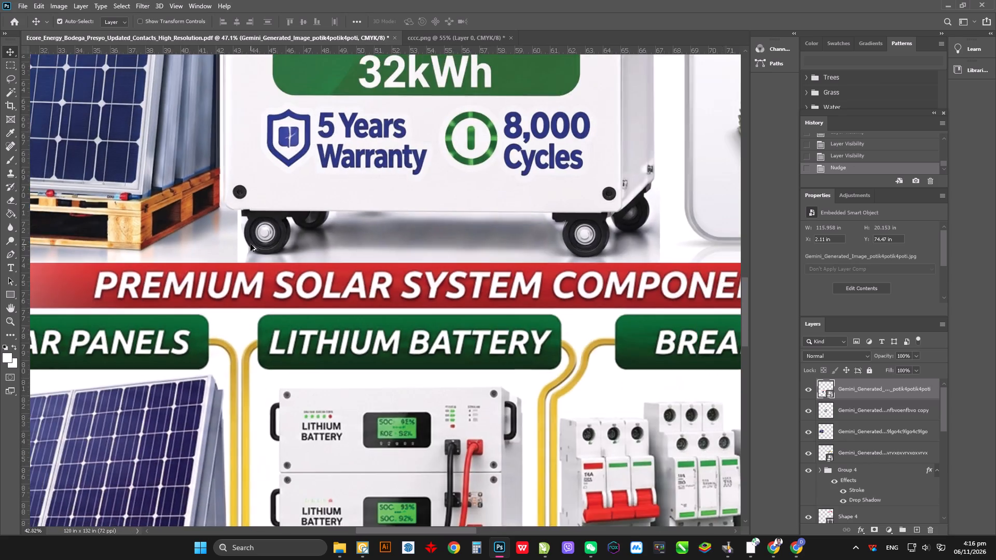
scroll(251, 244, "down", 11, "alt")
scroll(201, 334, "down", 3, "alt")
scroll(190, 355, "up", 4, "alt")
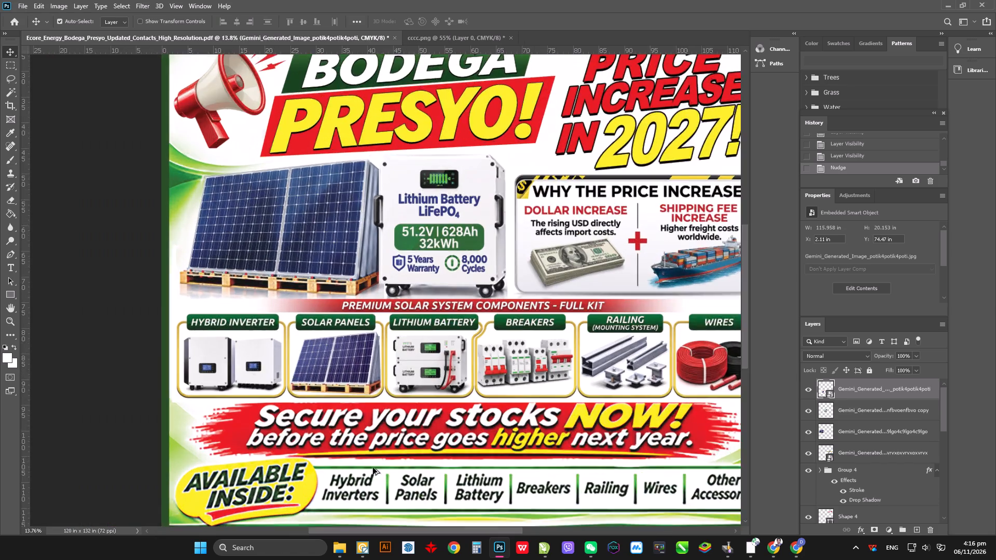
scroll(373, 468, "up", 3, "alt")
scroll(179, 362, "down", 5, "alt")
scroll(499, 444, "up", 6, "alt")
scroll(572, 280, "down", 4, "alt")
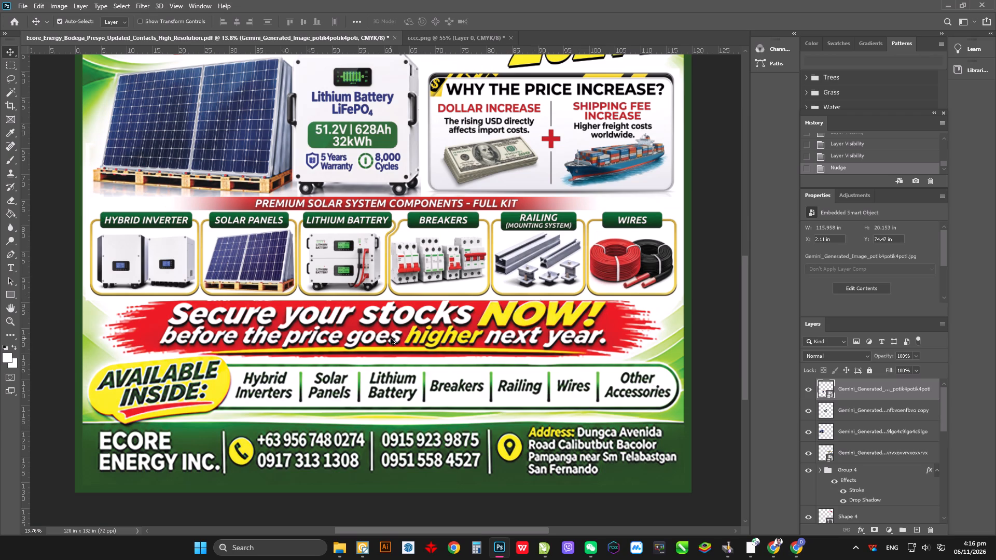
Hide the new product-row layer and bring the original lower section of the poster into view.
left_click(808, 387)
scroll(284, 388, "up", 1, "alt")
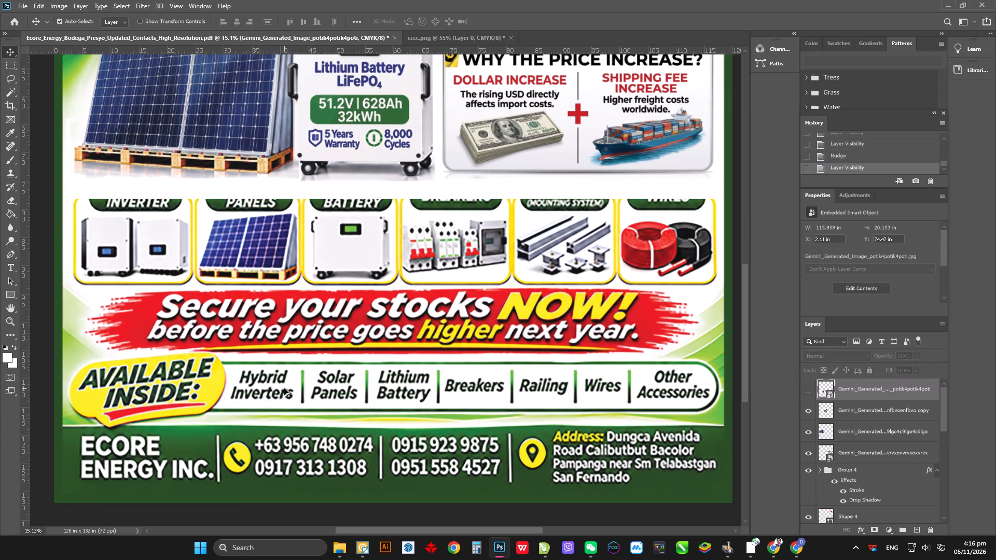
scroll(281, 379, "down", 1, "alt")
scroll(280, 379, "up", 1, "alt")
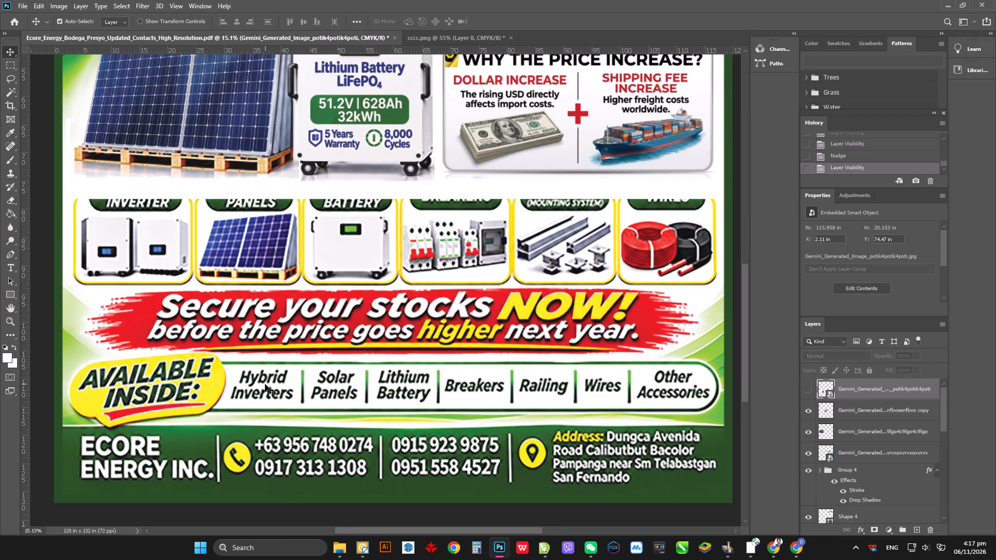
key("alt+a")
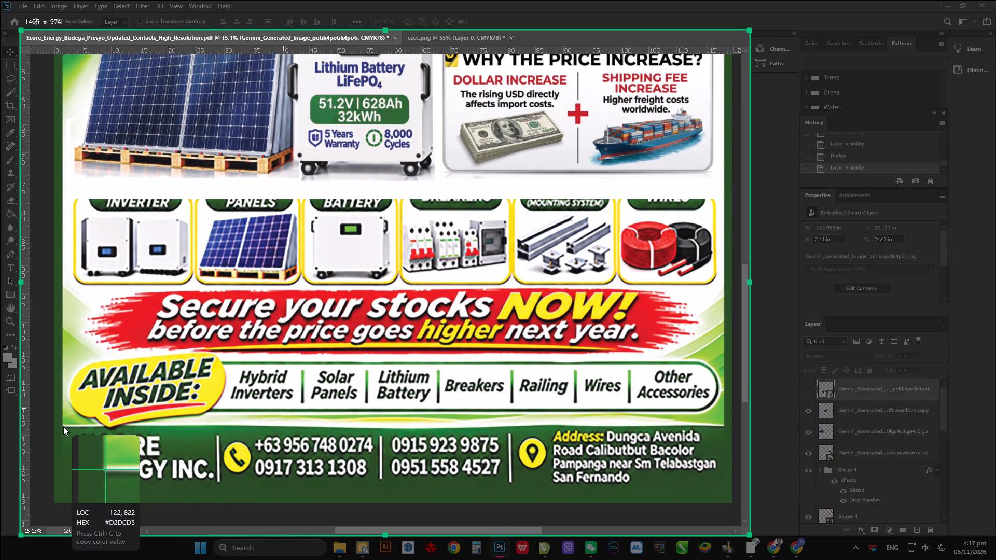
left_click_drag(63, 426, 725, 288)
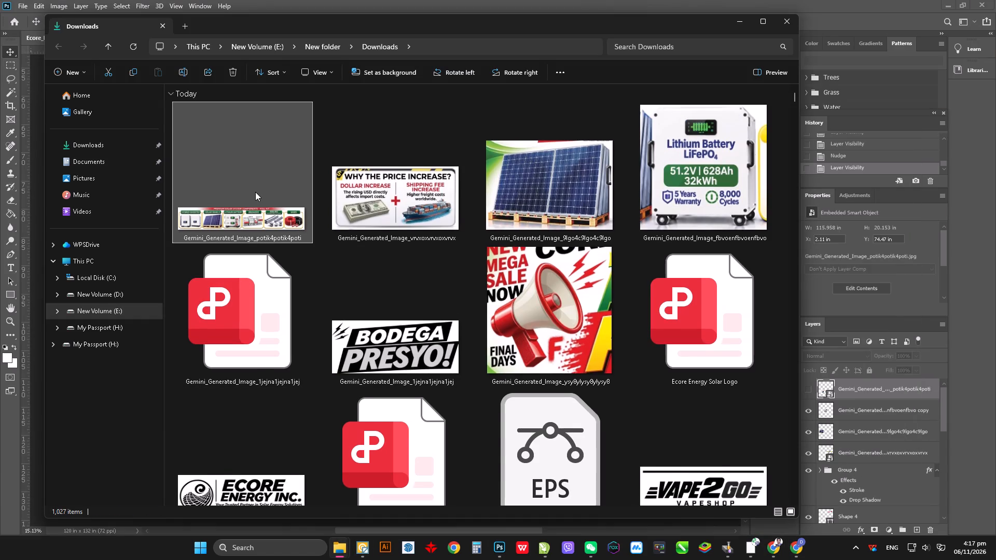
left_click(288, 201)
left_click_drag(225, 204, 507, 386)
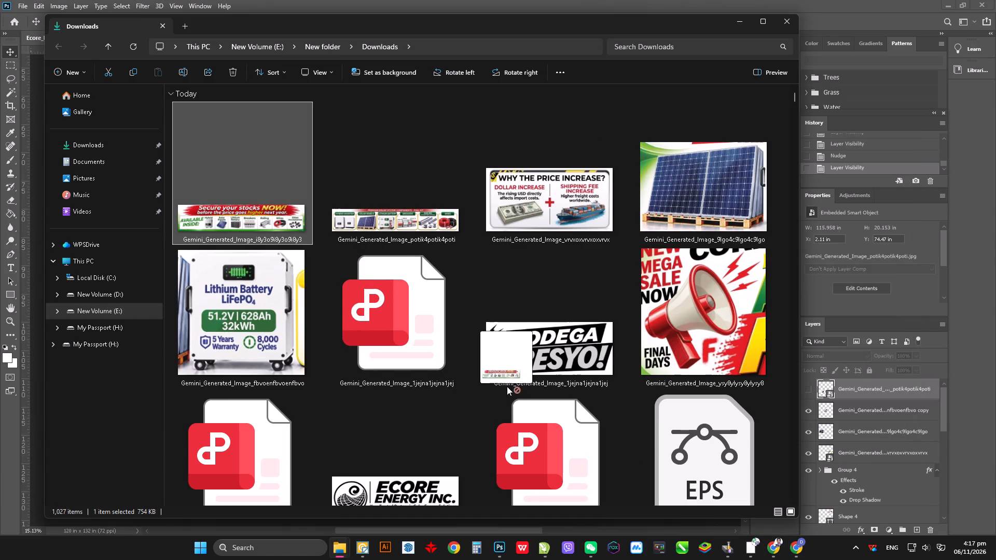
left_click_drag(507, 386, 500, 559)
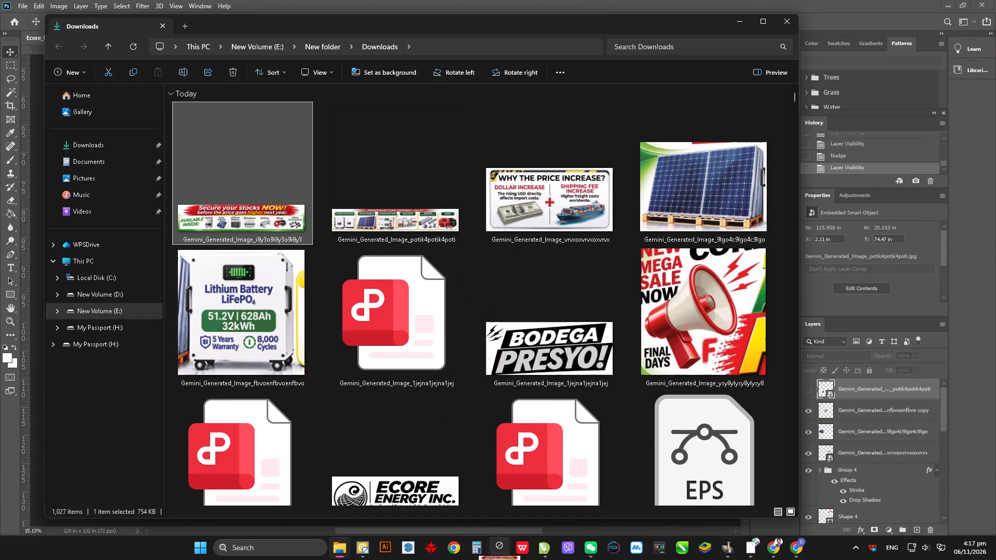
left_click_drag(500, 559, 368, 348)
Scale the placed banner to about 117.17 x 24.6 in over the original strip, at X 1.5 in and Y 94.16 in.
left_click_drag(377, 281, 275, 325)
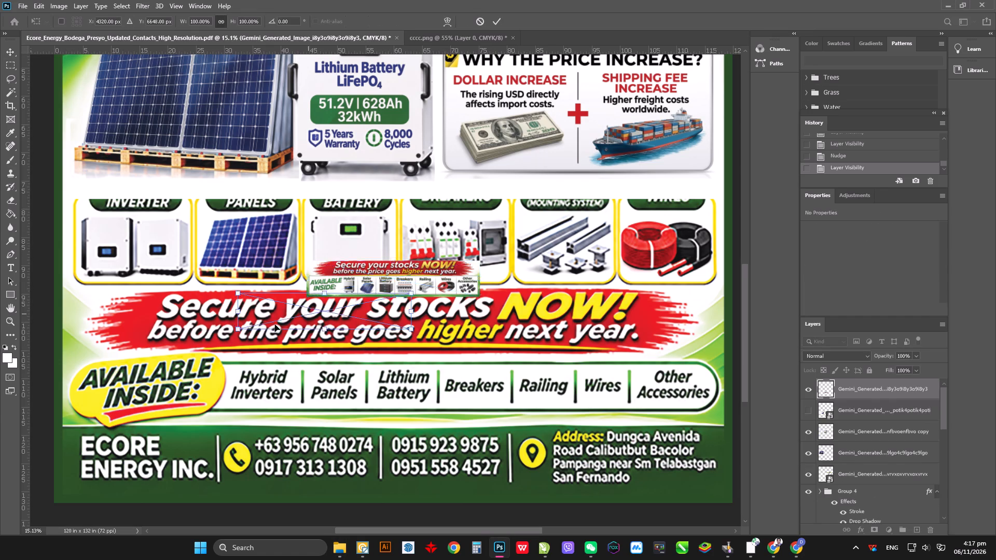
left_click_drag(275, 325, 133, 412)
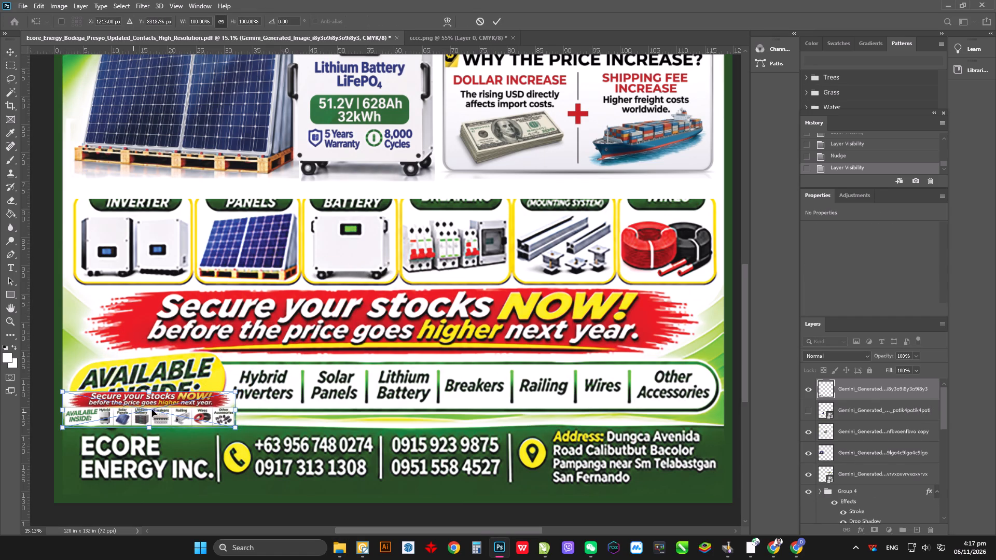
key("ctrl+t")
left_click(234, 390)
left_click_drag(234, 394, 622, 303)
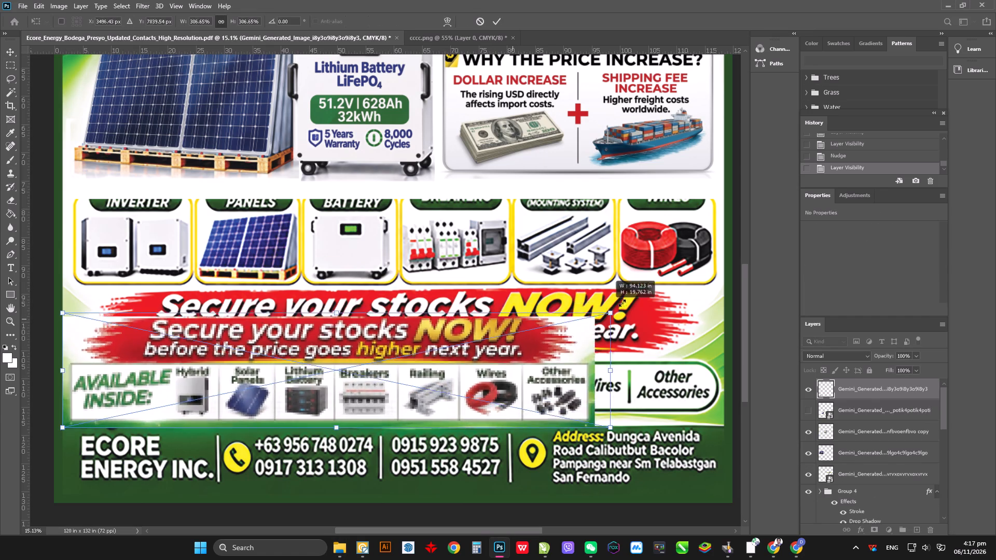
left_click_drag(622, 303, 721, 278)
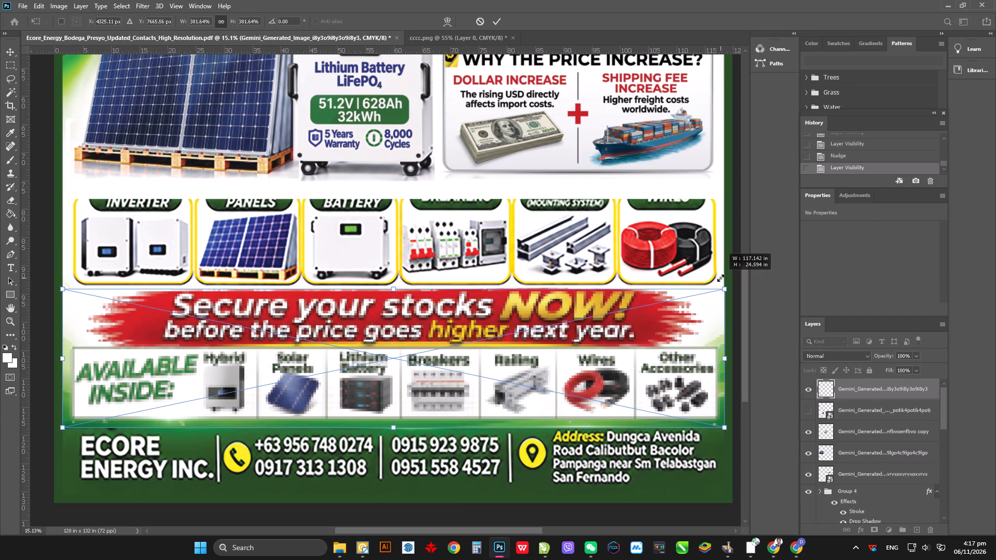
left_click_drag(721, 278, 721, 277)
key("Return")
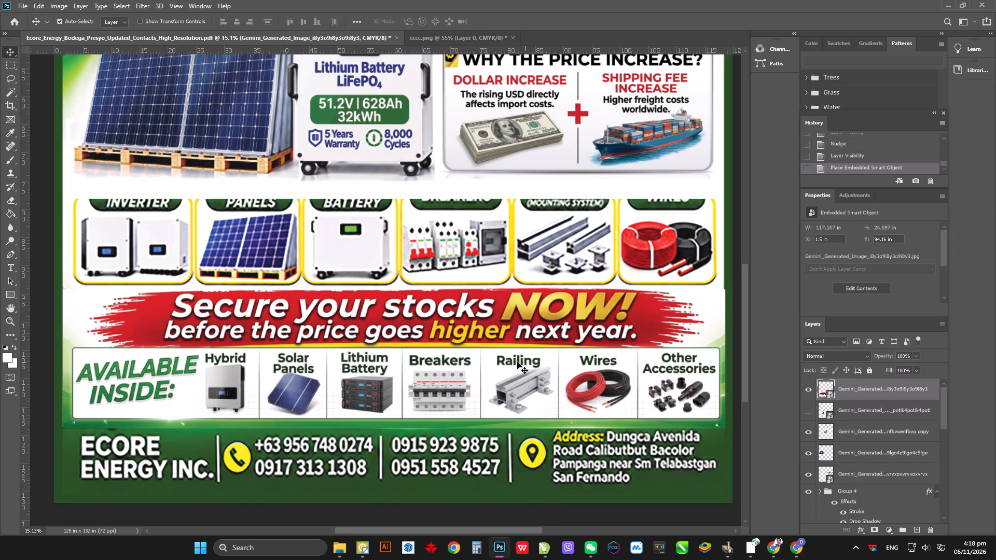
Move the new banner slightly up to Y 93.94 in, keeping X at 1.5 in.
scroll(408, 321, "up", 16, "alt")
left_click(367, 314)
left_click_drag(327, 323, 330, 302)
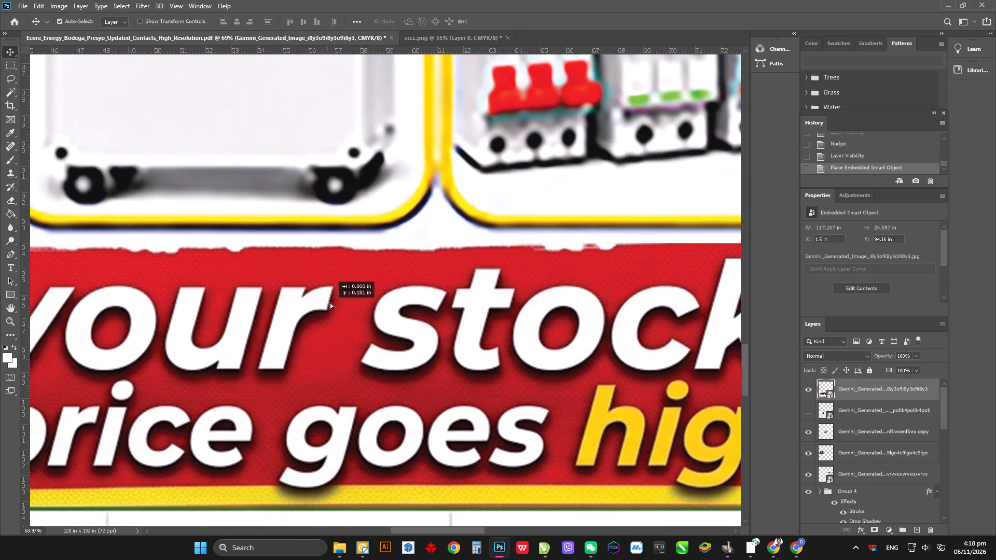
left_click_drag(330, 302, 331, 301)
key("ctrl+z")
left_click_drag(364, 320, 364, 315)
Examine the new banner's headline, item labels and product pictures against the surrounding product row and contact footer.
scroll(451, 270, "down", 18, "alt")
scroll(313, 291, "up", 13, "alt")
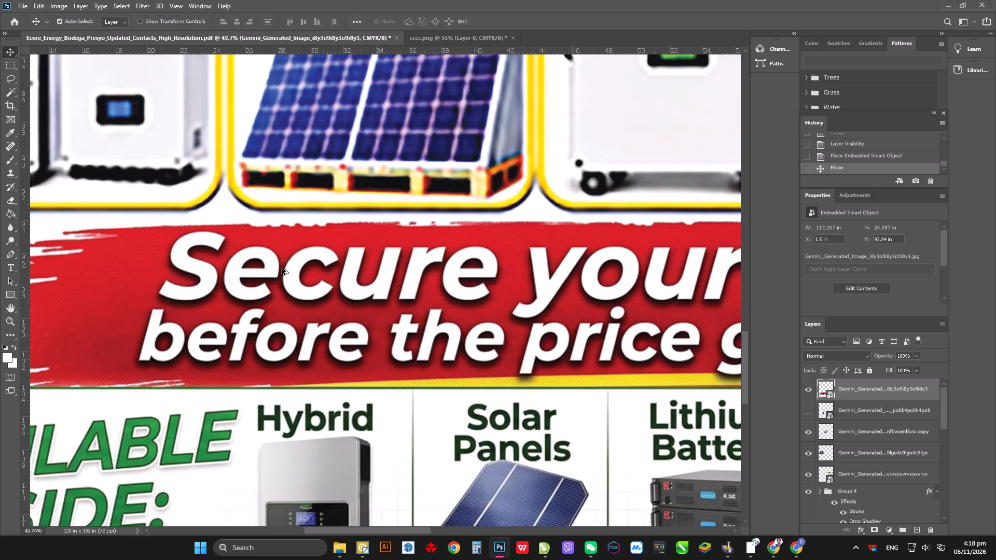
scroll(281, 268, "down", 10, "alt")
scroll(369, 366, "up", 18, "alt")
scroll(368, 314, "down", 2, "alt")
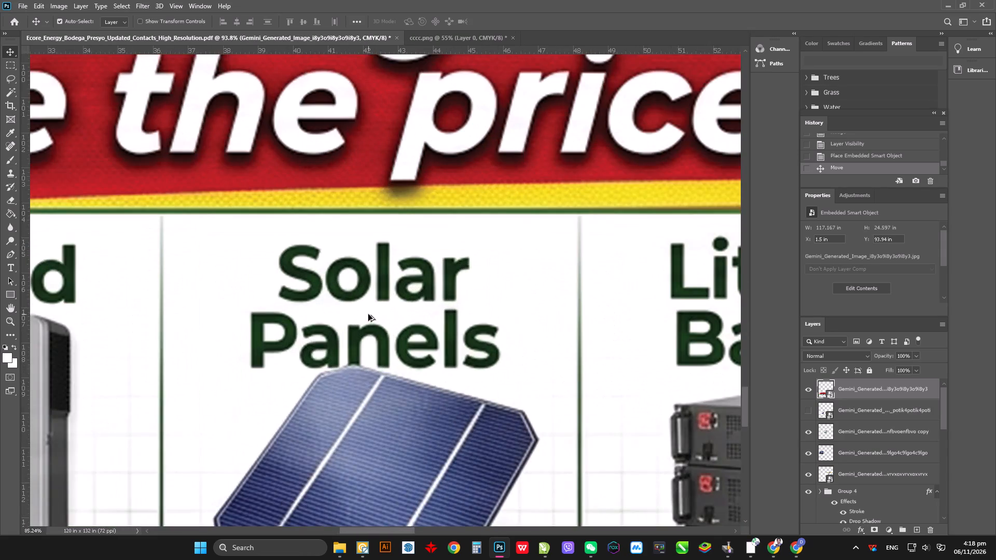
scroll(368, 314, "down", 18, "alt")
scroll(219, 378, "up", 5, "alt")
scroll(195, 340, "down", 7, "alt")
scroll(507, 340, "up", 7, "alt")
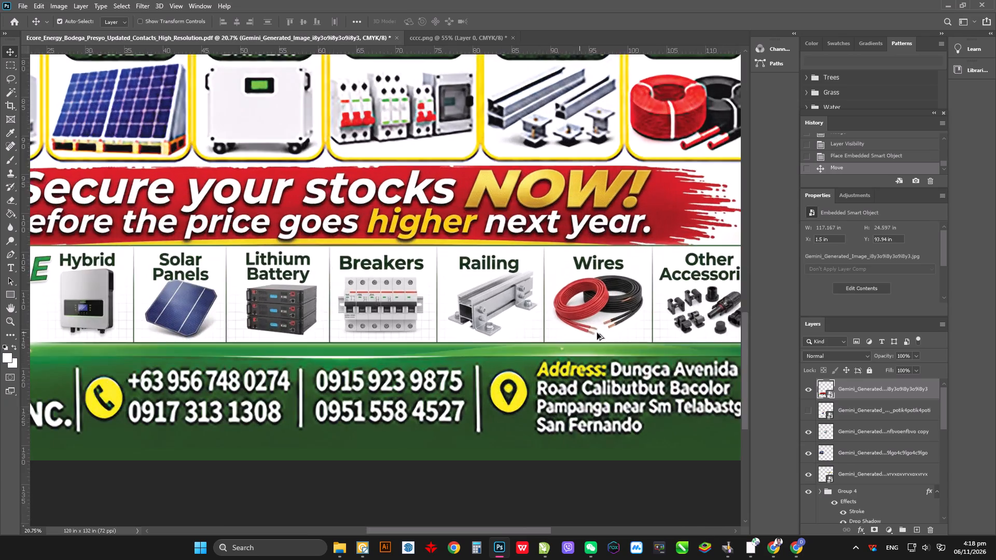
scroll(597, 333, "up", 10, "alt")
scroll(575, 304, "down", 14, "alt")
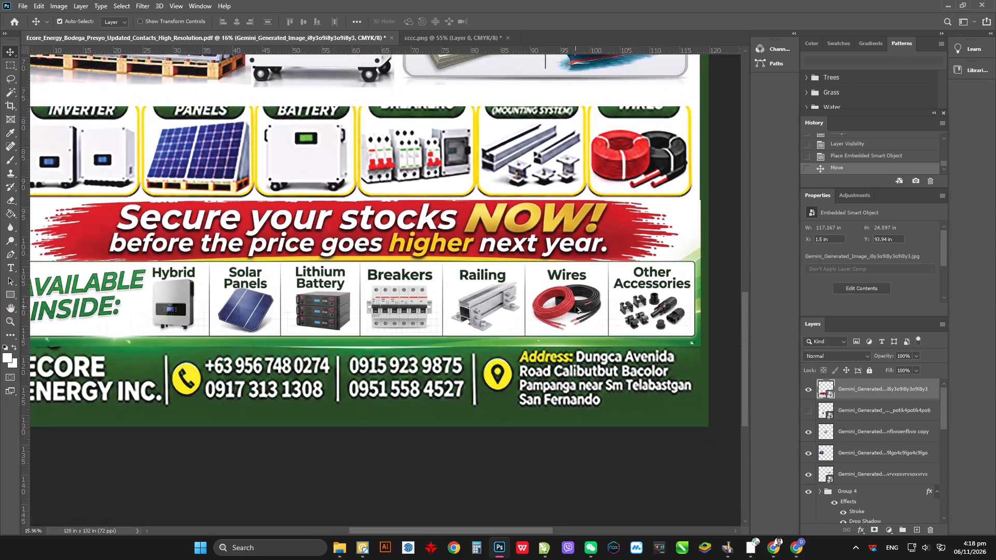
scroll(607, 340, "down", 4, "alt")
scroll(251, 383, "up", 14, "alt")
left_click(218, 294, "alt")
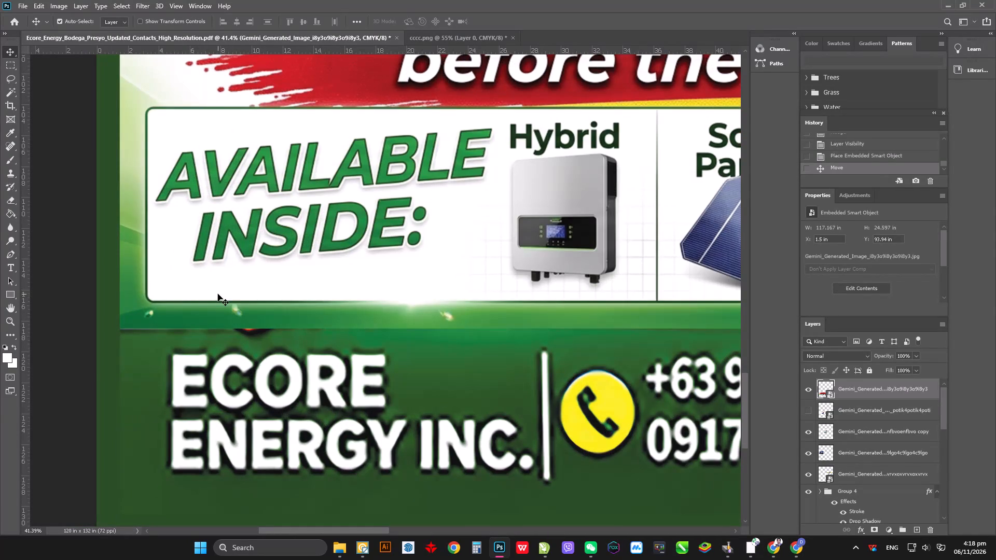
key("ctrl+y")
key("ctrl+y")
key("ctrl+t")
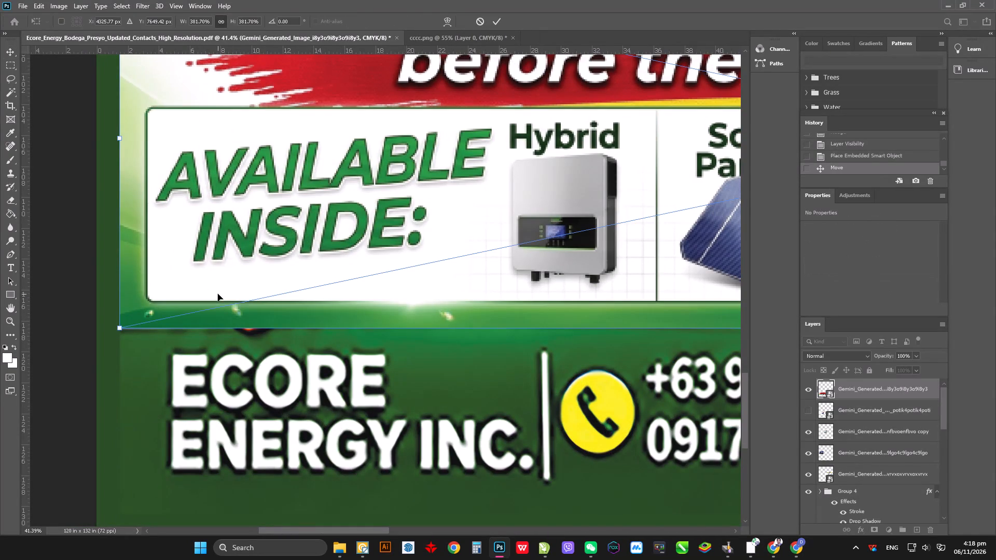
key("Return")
Sample the poster's dark green border colour and cover the contact footer with a filled rectangle about 8727 x 1002 px.
scroll(245, 309, "down", 10, "alt")
scroll(544, 357, "up", 3, "alt")
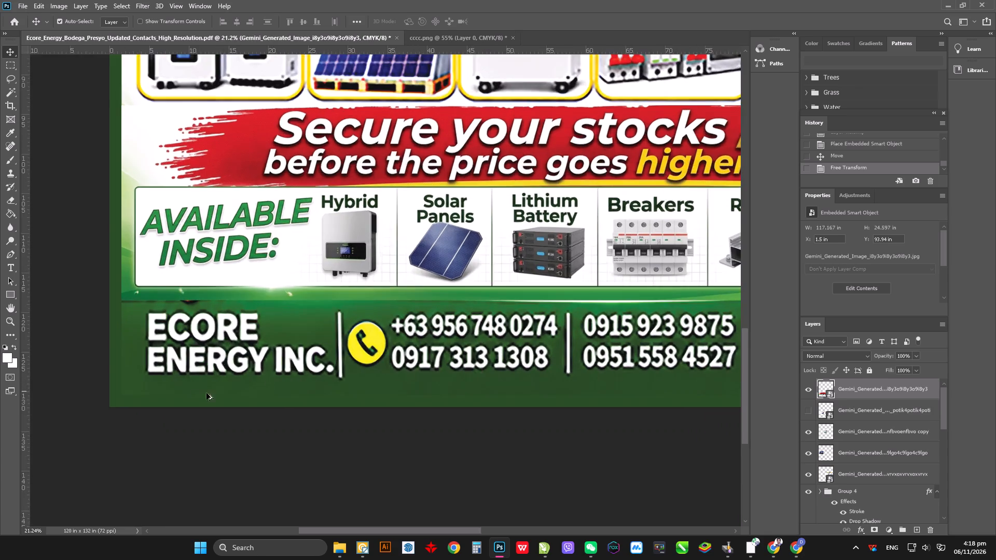
scroll(191, 392, "down", 3, "alt")
scroll(125, 394, "up", 11, "alt")
key("i")
left_click(131, 312)
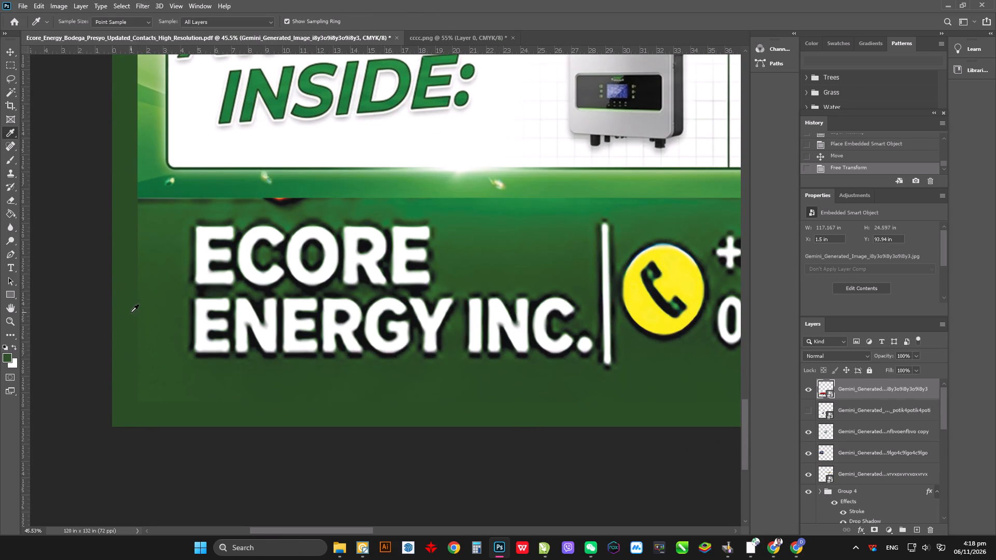
left_click(11, 296)
scroll(188, 352, "down", 12, "alt")
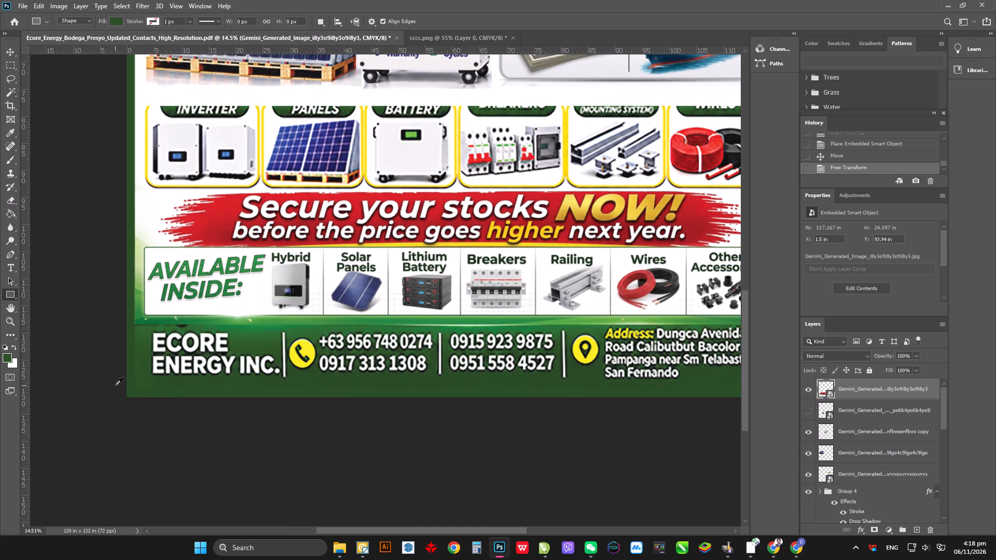
scroll(253, 395, "down", 4, "alt")
scroll(264, 397, "up", 2, "alt")
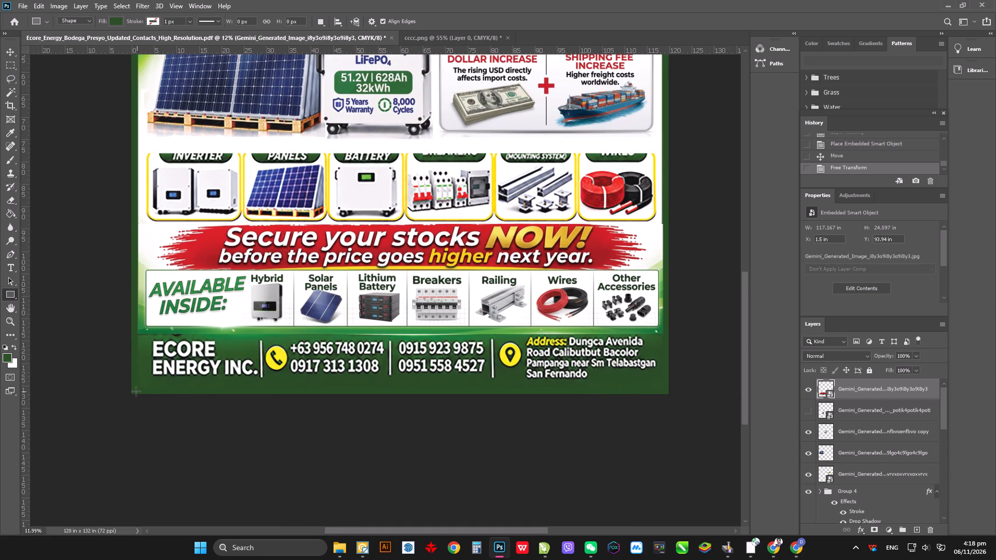
left_click_drag(129, 396, 672, 337)
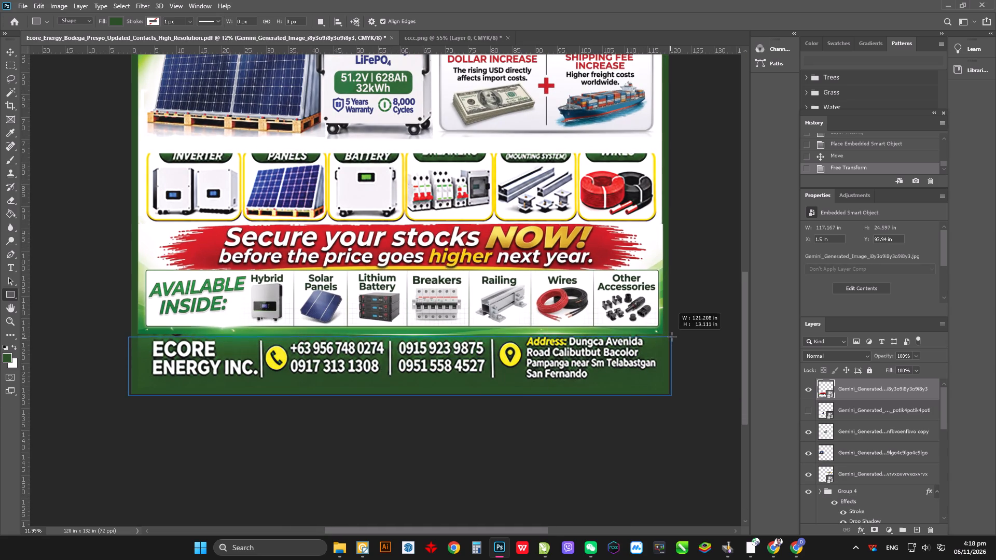
left_click_drag(672, 337, 673, 333)
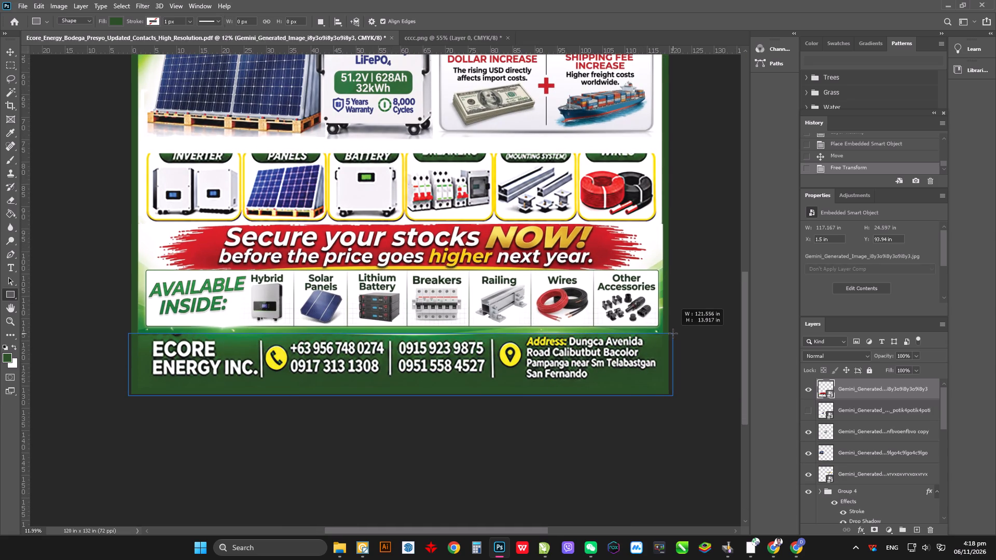
left_click_drag(673, 333, 671, 333)
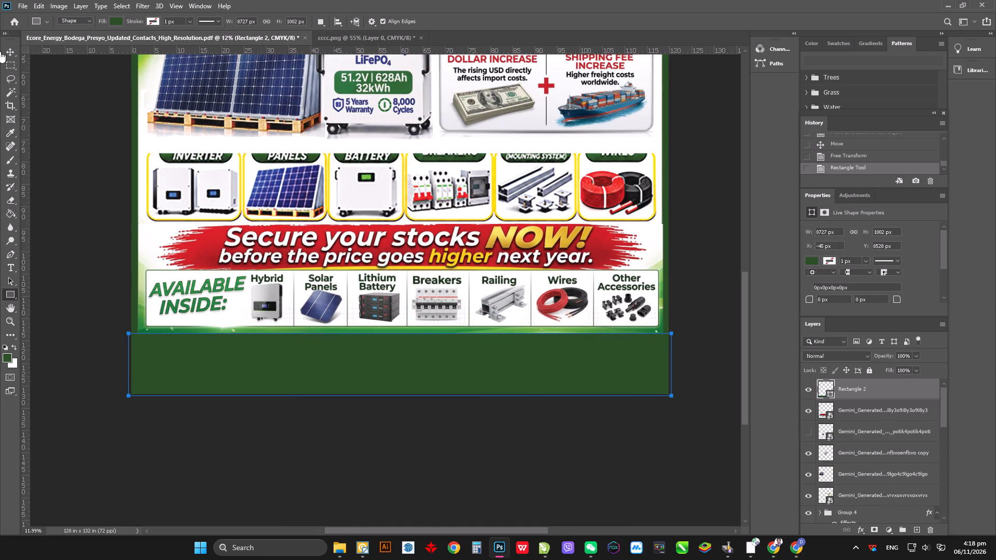
left_click(7, 51)
Hide and reshow the green footer rectangle, and examine the banner strip above it up close.
left_click(809, 388)
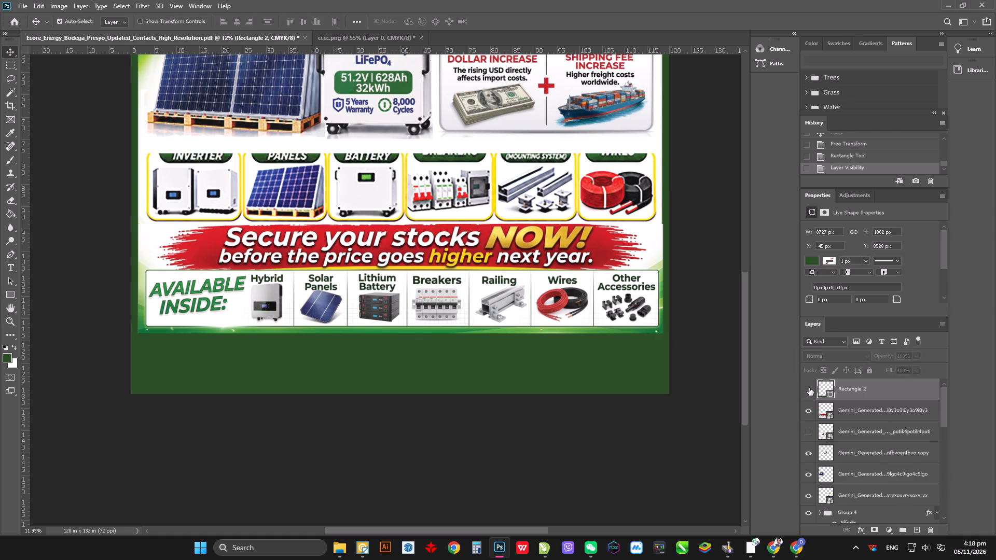
left_click(809, 388)
scroll(317, 324, "up", 8, "alt")
scroll(409, 353, "down", 5, "alt")
scroll(203, 253, "up", 9, "alt")
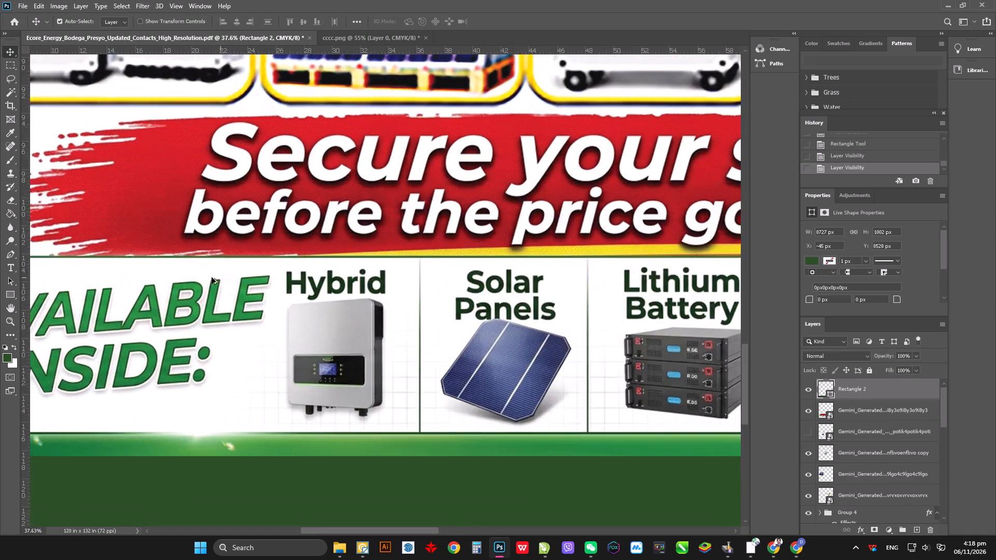
scroll(208, 277, "down", 6, "alt")
scroll(311, 328, "up", 3, "alt")
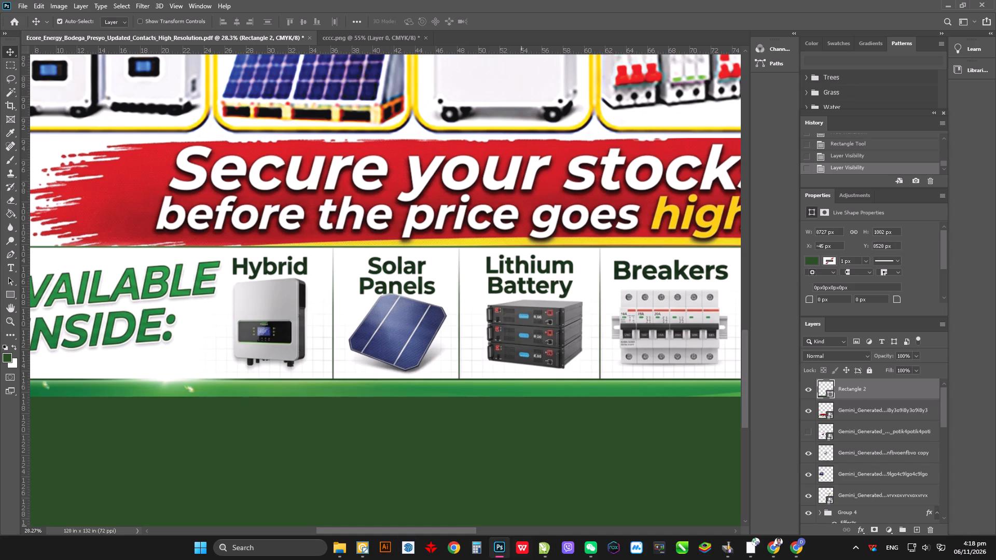
Switch to WeChat and view the marked-up Sunlight milk poster image from another chat in the maximized viewer.
left_click(596, 553)
left_click(552, 493)
scroll(230, 277, "down", 2)
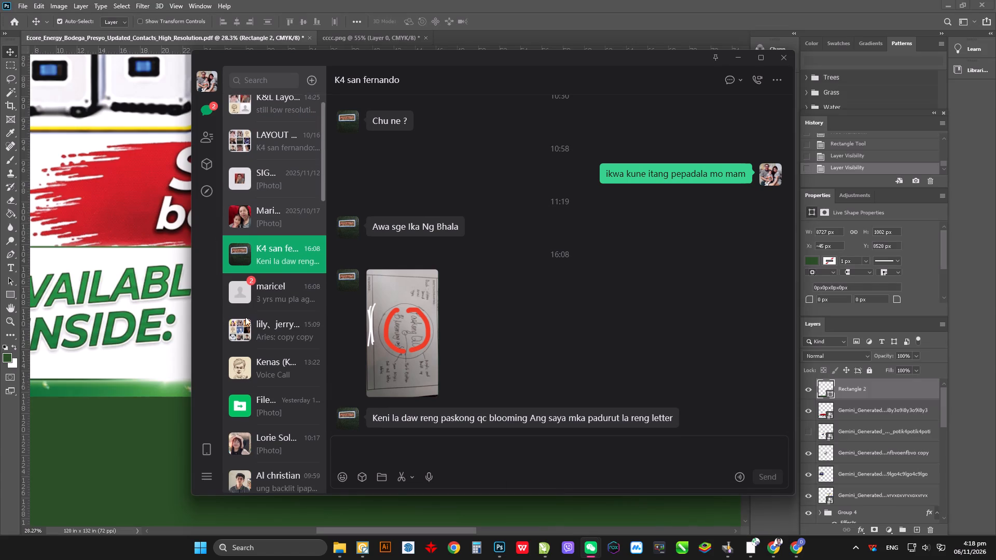
left_click(282, 360)
left_click(436, 242)
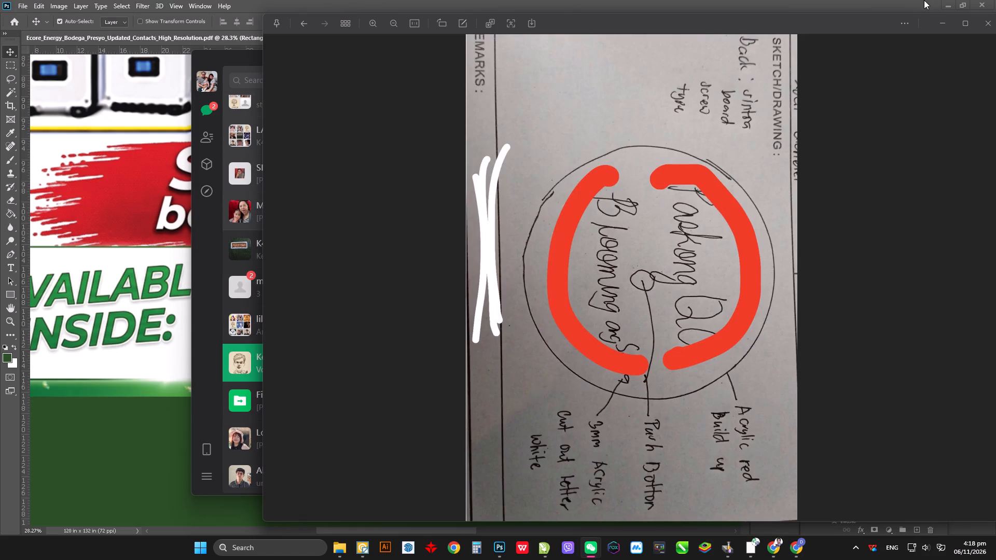
left_click(963, 22)
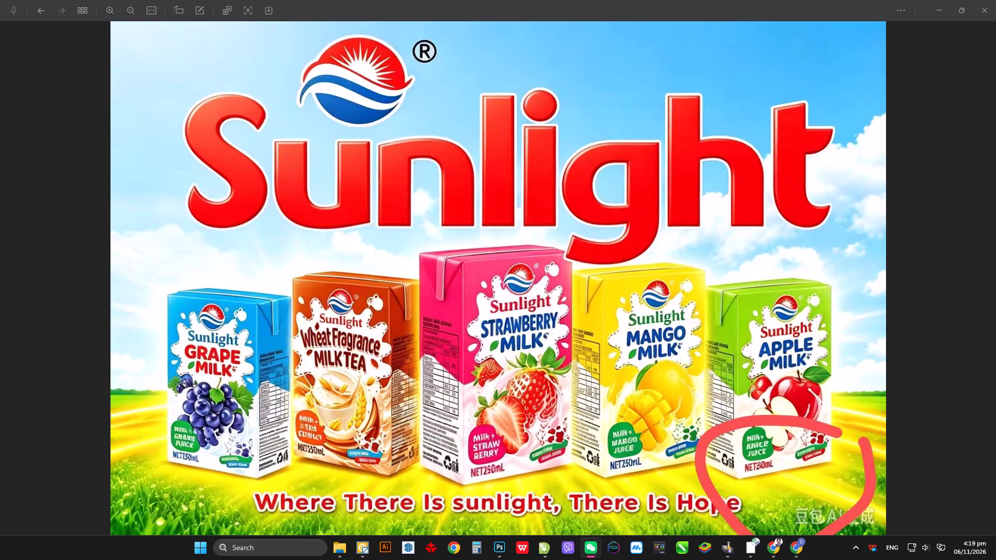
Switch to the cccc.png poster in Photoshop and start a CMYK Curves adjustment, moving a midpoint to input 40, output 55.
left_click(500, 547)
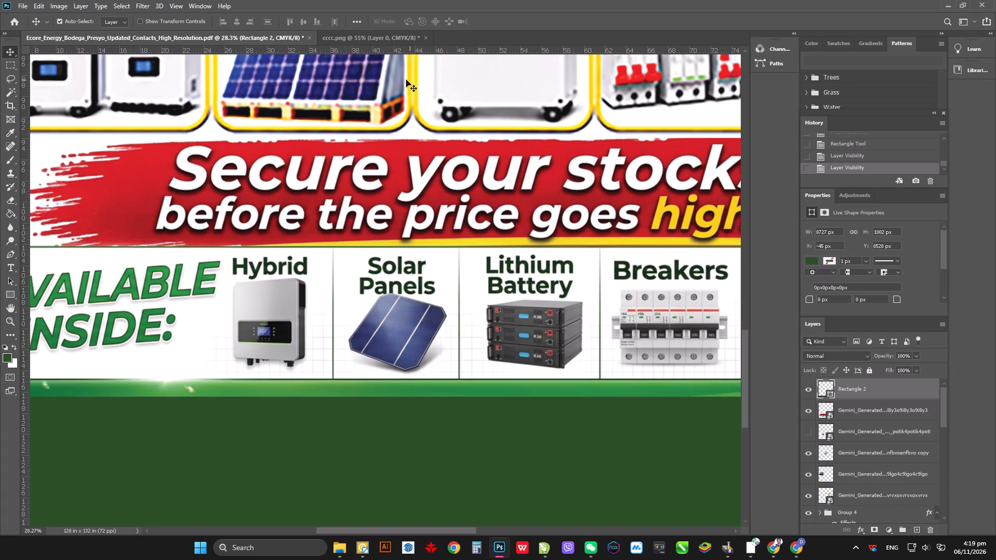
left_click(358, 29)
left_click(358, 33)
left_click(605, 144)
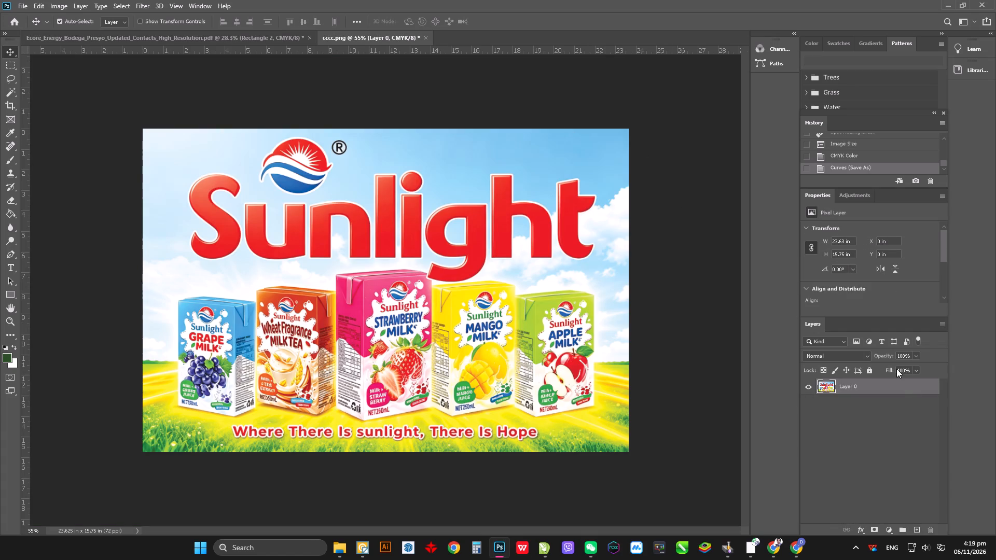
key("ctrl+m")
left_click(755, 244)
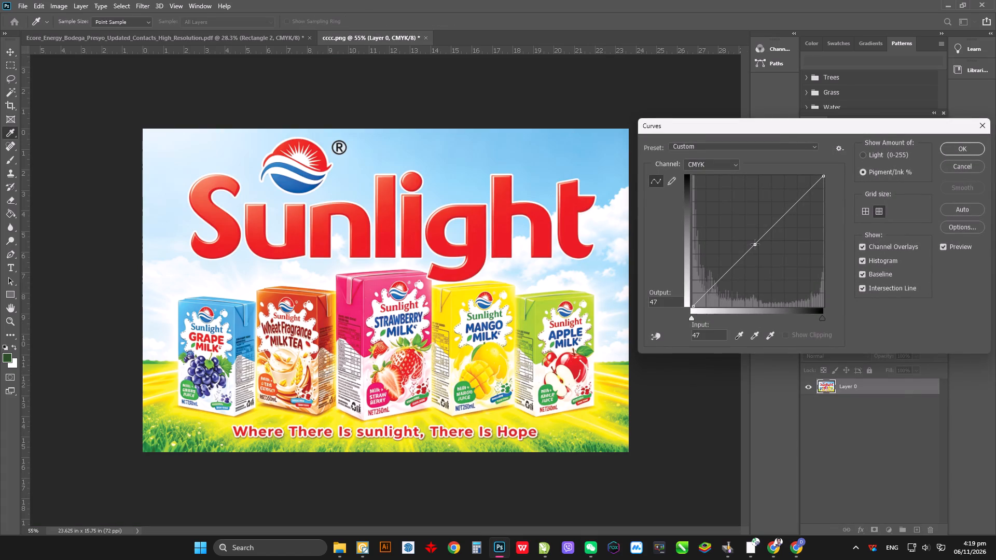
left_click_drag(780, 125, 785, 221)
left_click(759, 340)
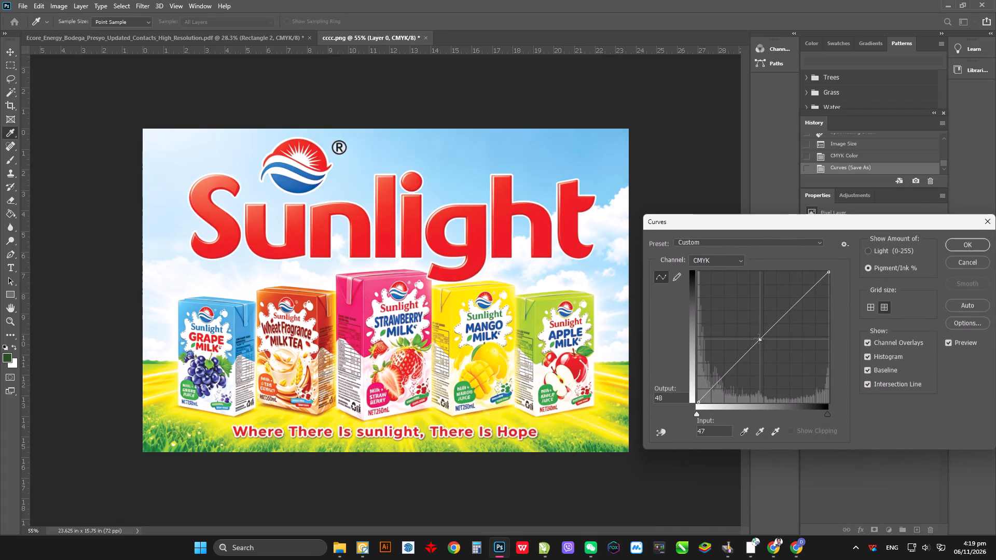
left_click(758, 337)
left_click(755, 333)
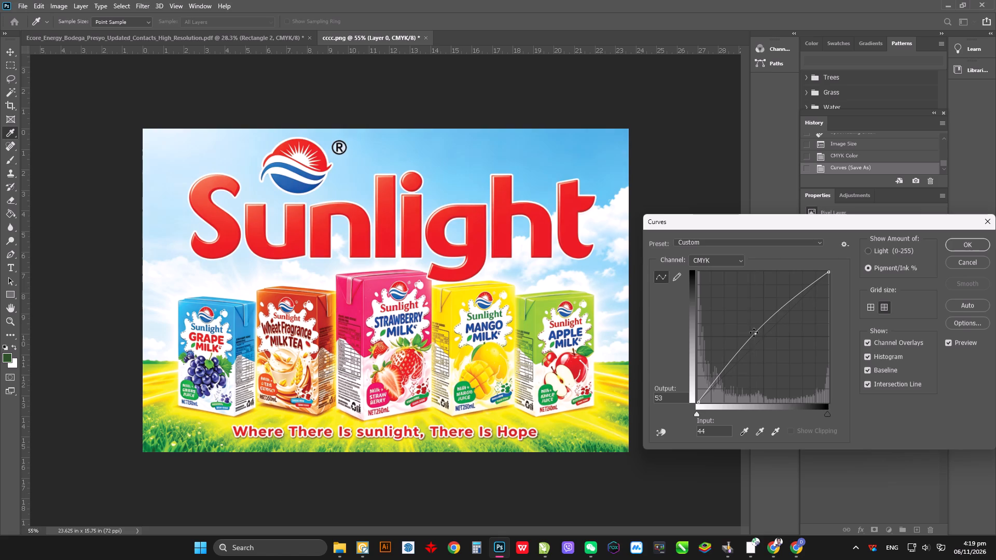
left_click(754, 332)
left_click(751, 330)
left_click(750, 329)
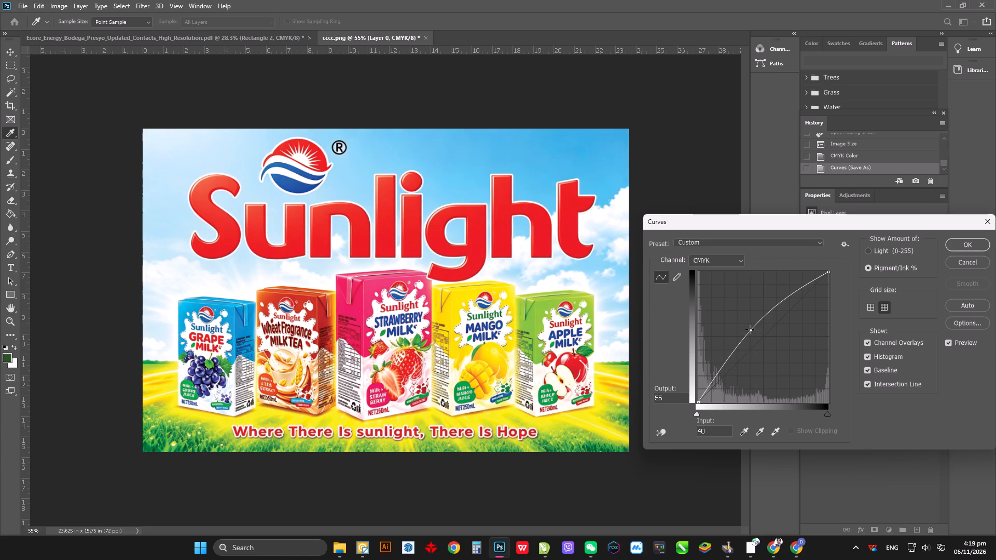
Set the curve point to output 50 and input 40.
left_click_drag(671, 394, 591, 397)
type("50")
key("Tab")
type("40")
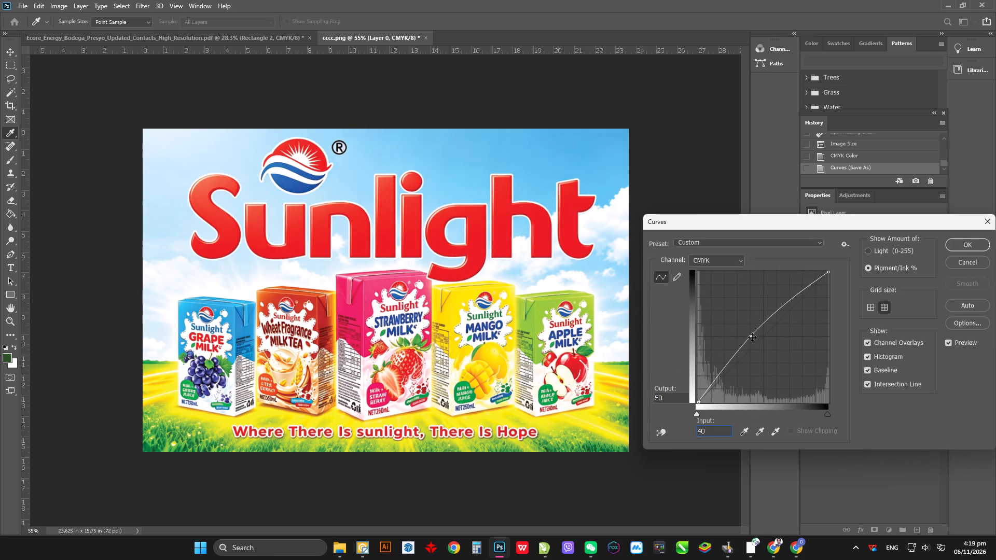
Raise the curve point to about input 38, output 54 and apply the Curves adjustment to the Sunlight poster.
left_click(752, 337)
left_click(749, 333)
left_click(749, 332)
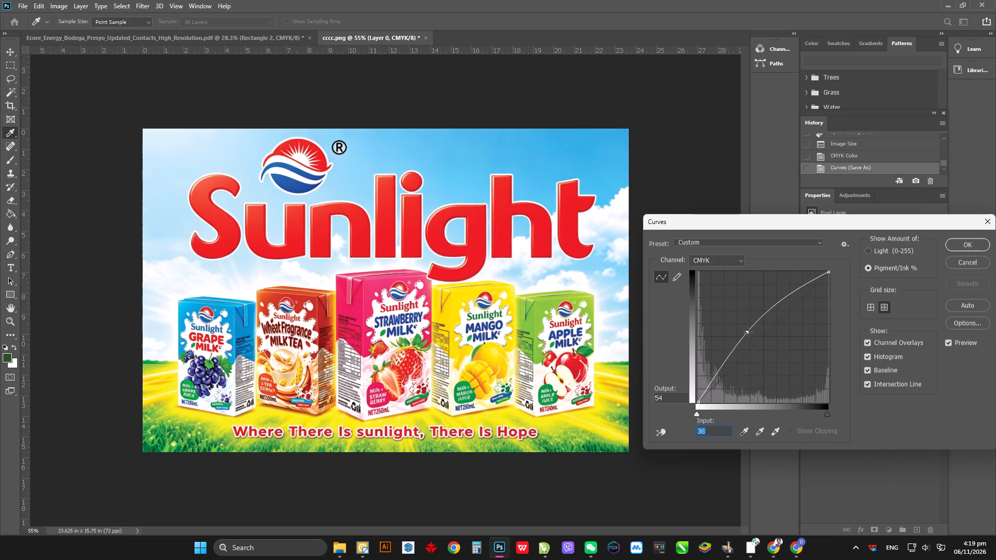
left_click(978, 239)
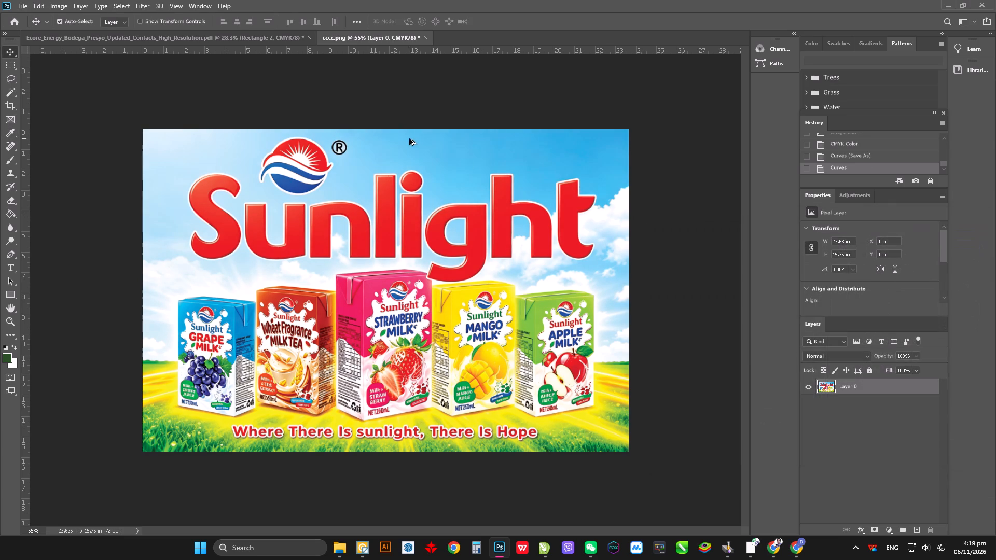
Undo both Curves adjustments, the CMYK conversion and the image resize on the Sunlight poster, back to the Spot Healing Brush state.
scroll(435, 139, "up", 4, "alt")
scroll(565, 160, "down", 2, "alt")
scroll(563, 158, "up", 1, "alt")
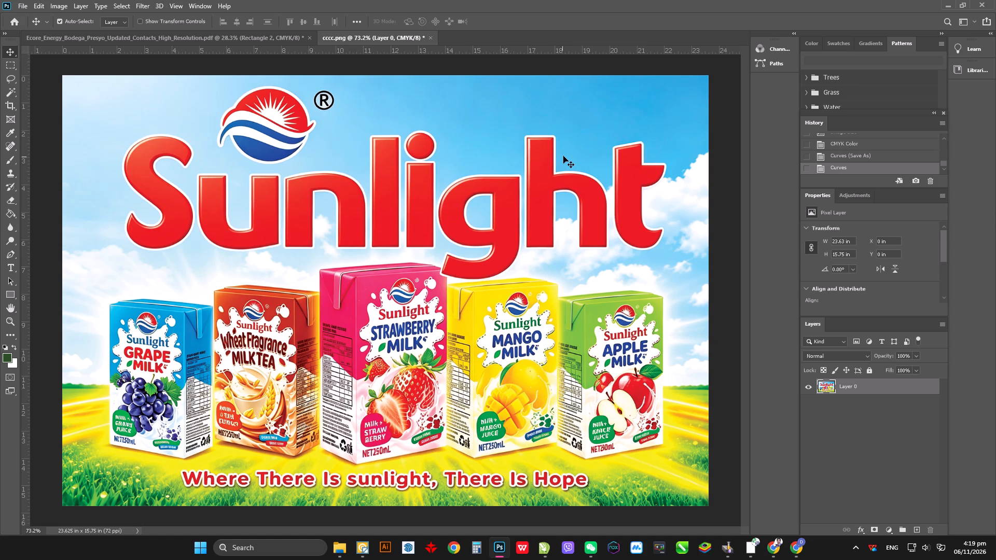
key("ctrl+z")
key("ctrl+z")
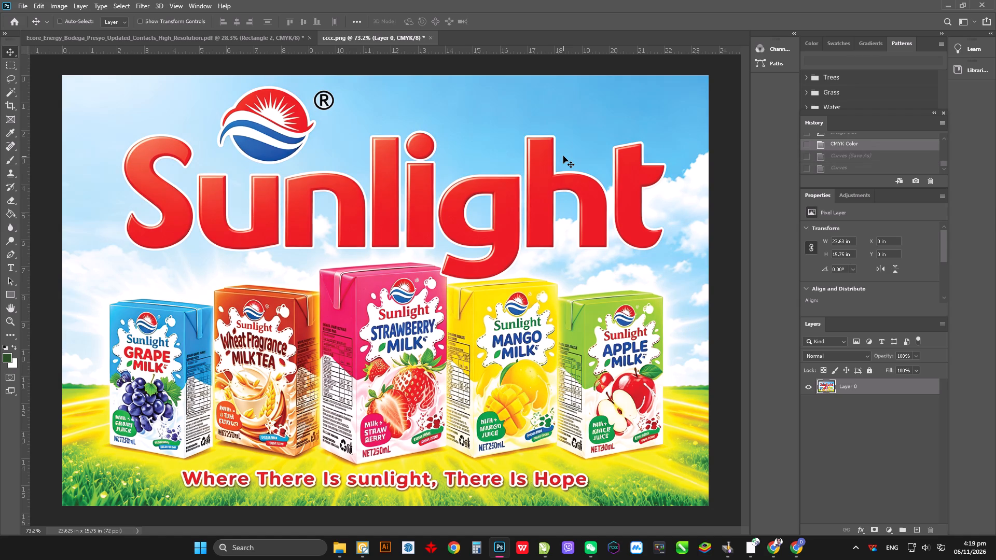
key("ctrl+z")
key("ctrl+z")
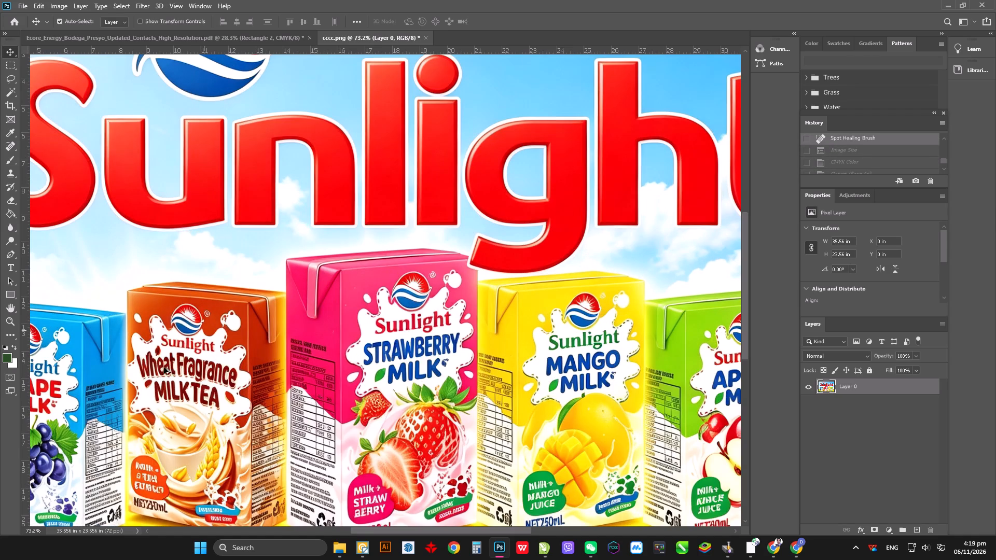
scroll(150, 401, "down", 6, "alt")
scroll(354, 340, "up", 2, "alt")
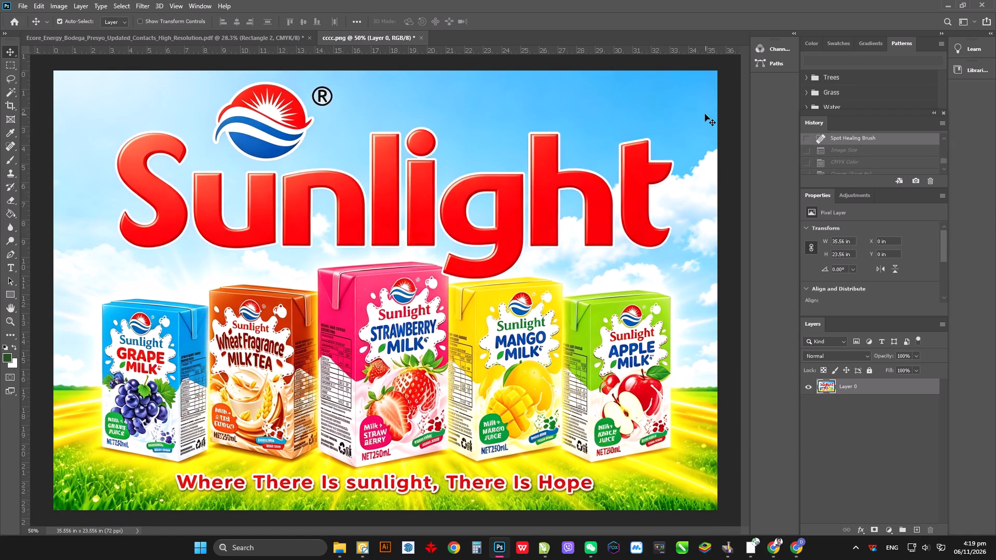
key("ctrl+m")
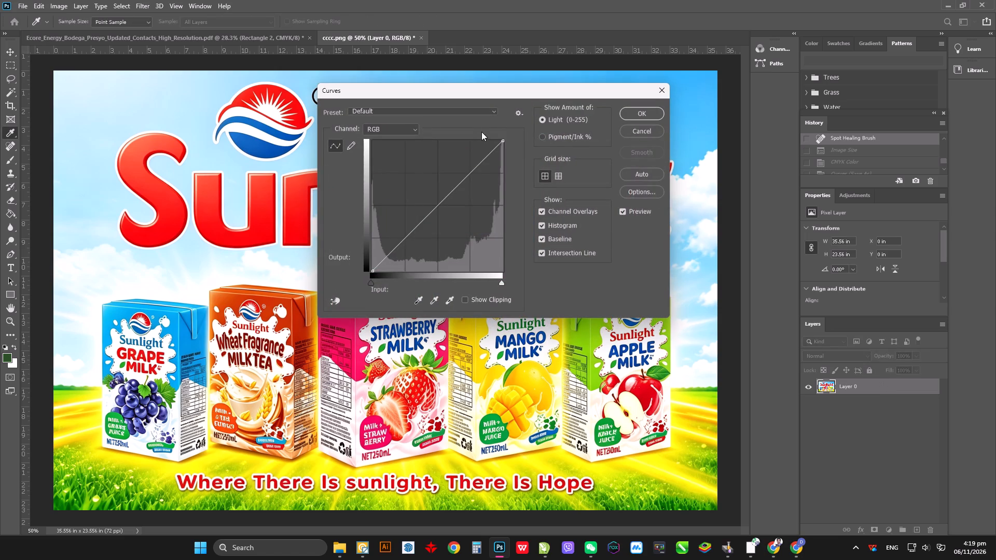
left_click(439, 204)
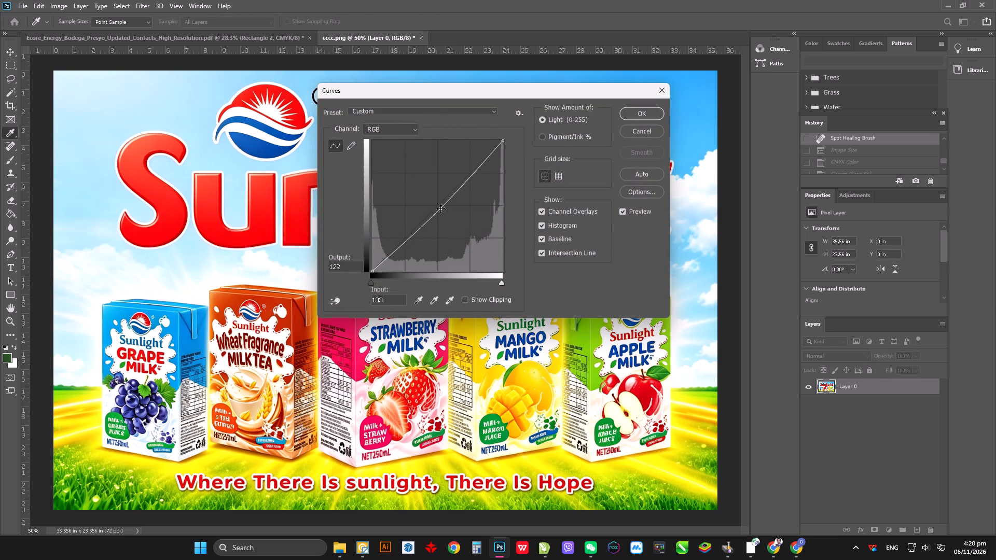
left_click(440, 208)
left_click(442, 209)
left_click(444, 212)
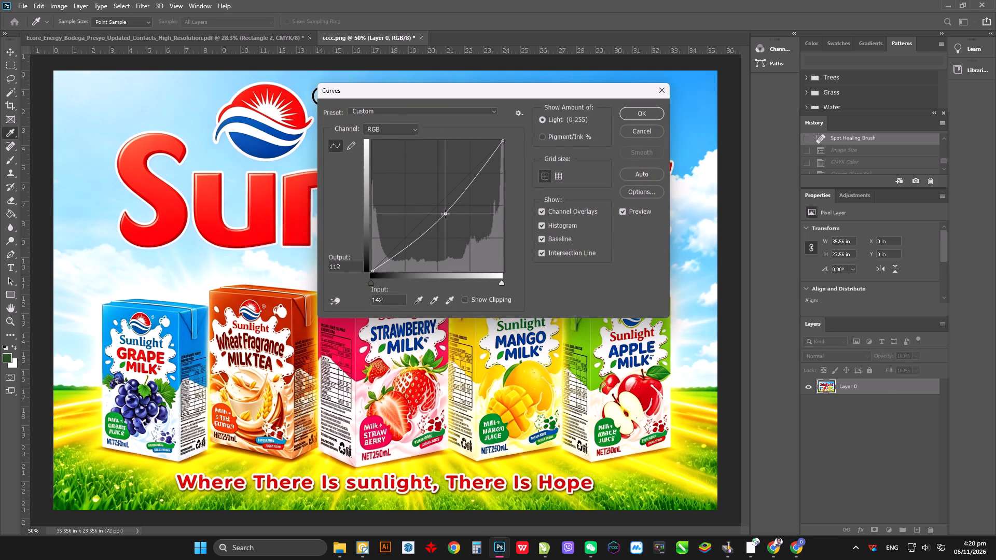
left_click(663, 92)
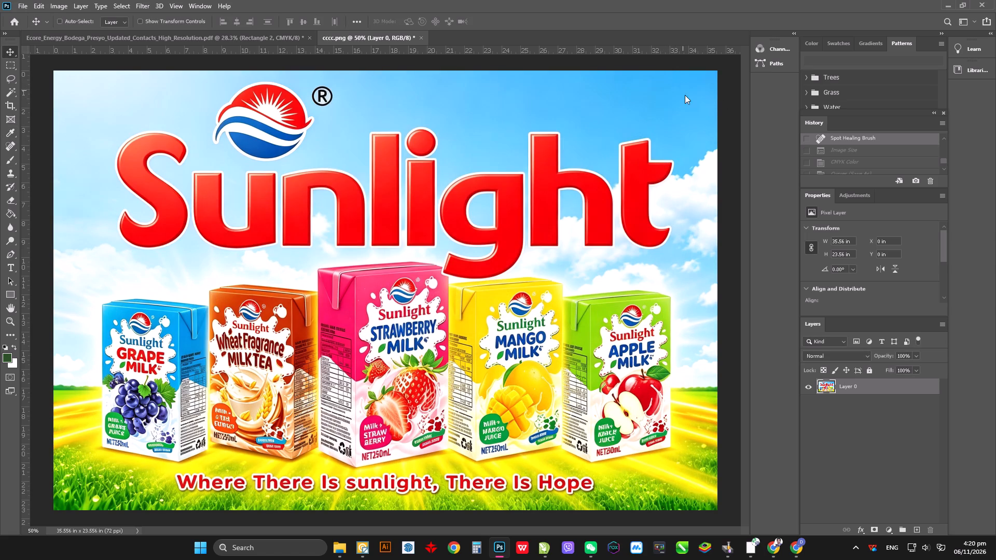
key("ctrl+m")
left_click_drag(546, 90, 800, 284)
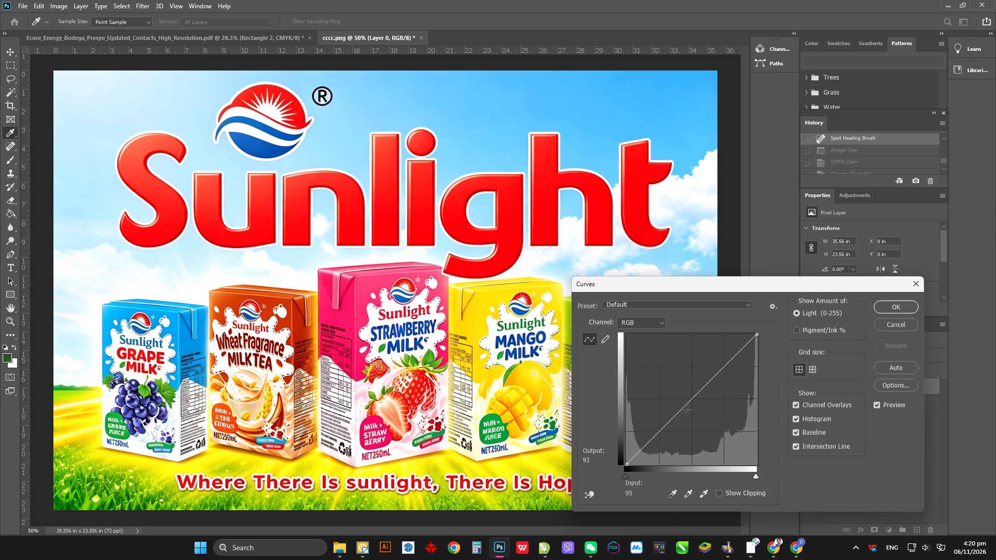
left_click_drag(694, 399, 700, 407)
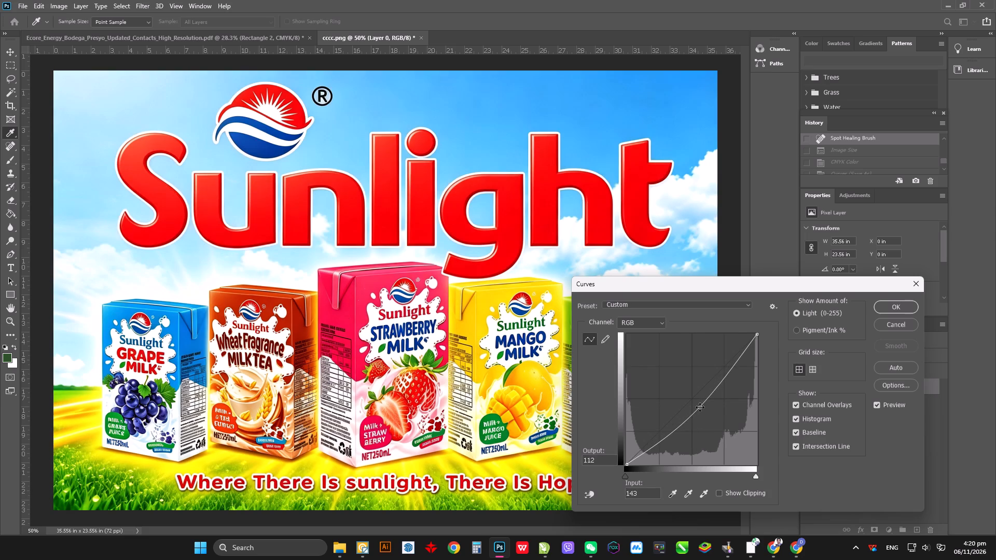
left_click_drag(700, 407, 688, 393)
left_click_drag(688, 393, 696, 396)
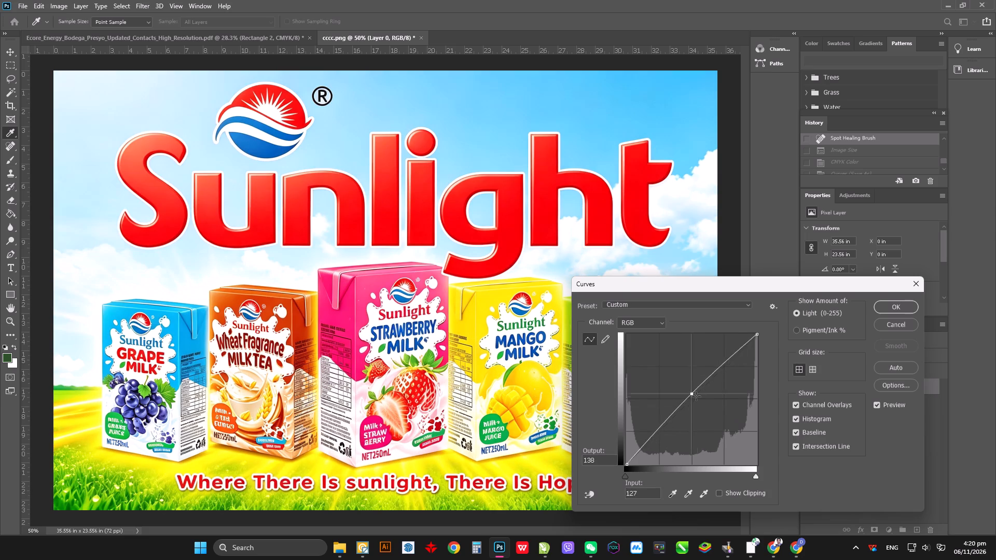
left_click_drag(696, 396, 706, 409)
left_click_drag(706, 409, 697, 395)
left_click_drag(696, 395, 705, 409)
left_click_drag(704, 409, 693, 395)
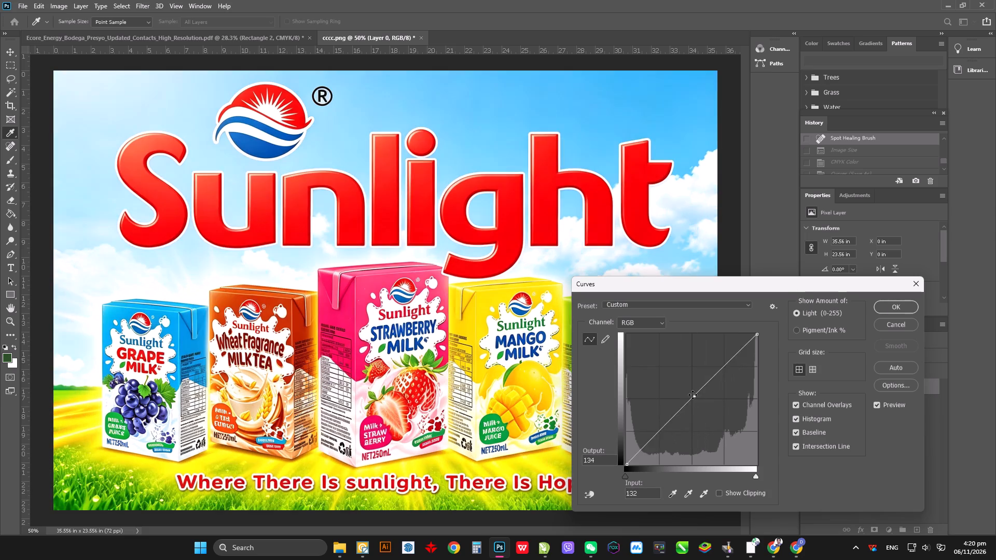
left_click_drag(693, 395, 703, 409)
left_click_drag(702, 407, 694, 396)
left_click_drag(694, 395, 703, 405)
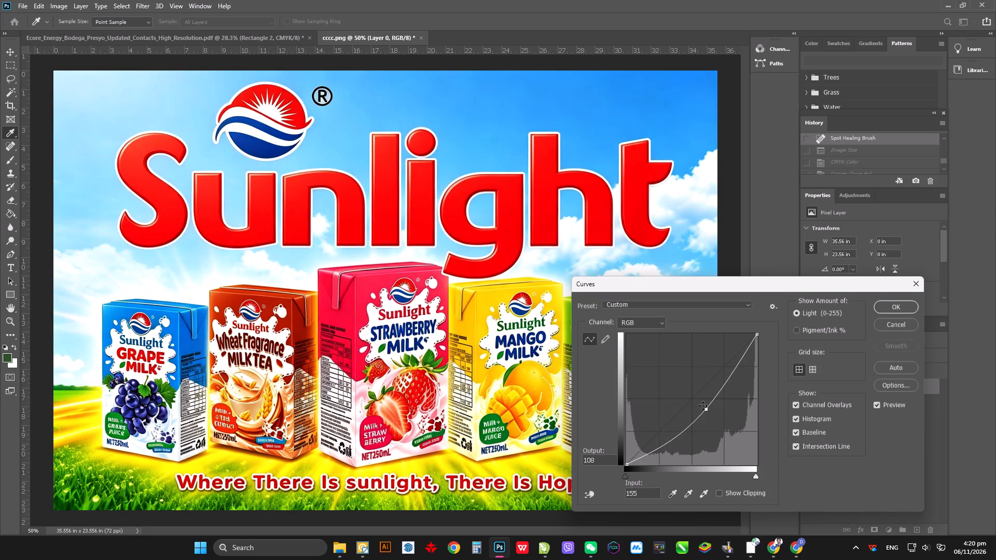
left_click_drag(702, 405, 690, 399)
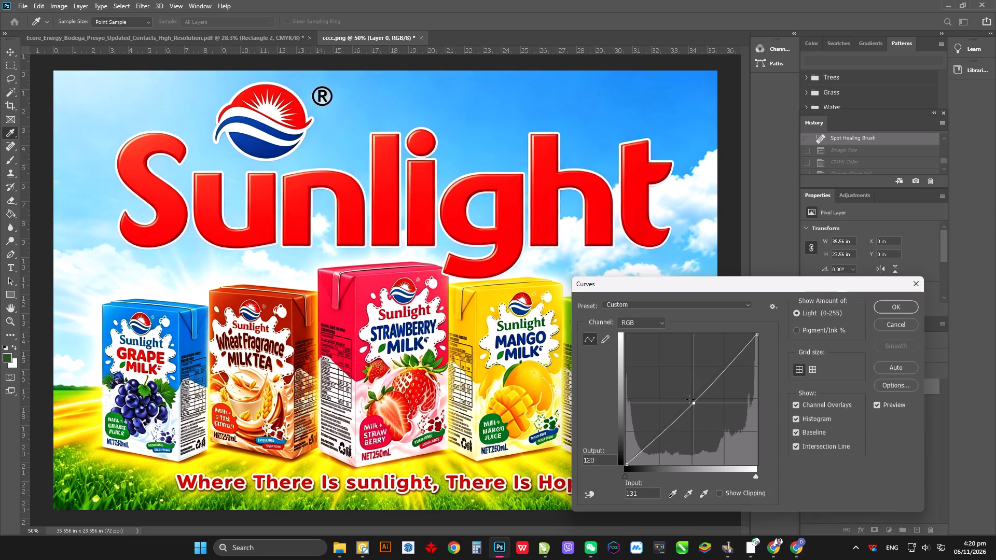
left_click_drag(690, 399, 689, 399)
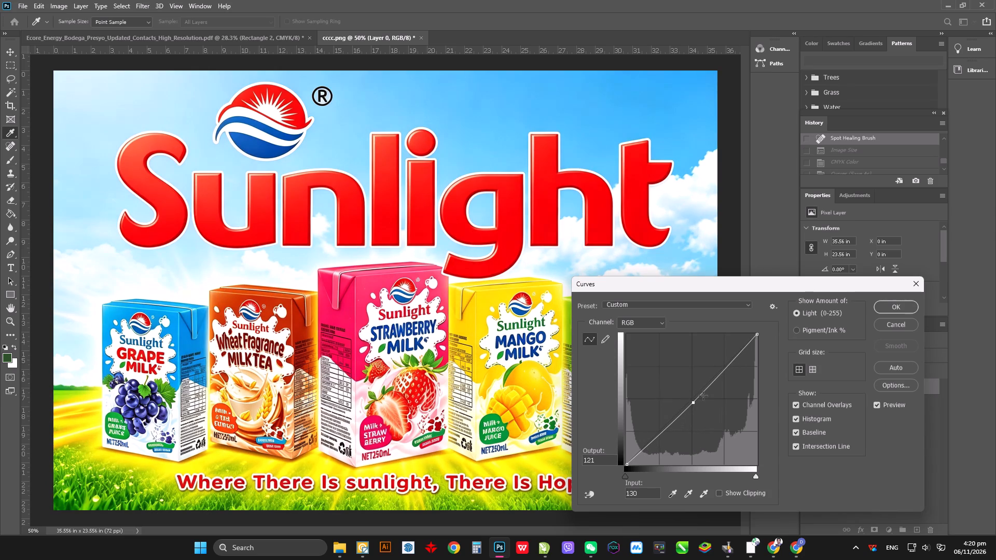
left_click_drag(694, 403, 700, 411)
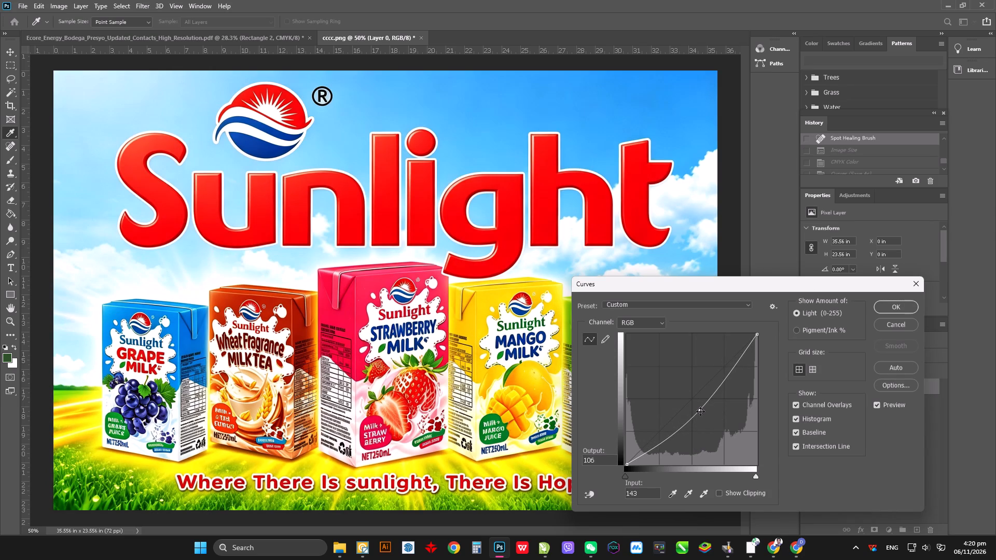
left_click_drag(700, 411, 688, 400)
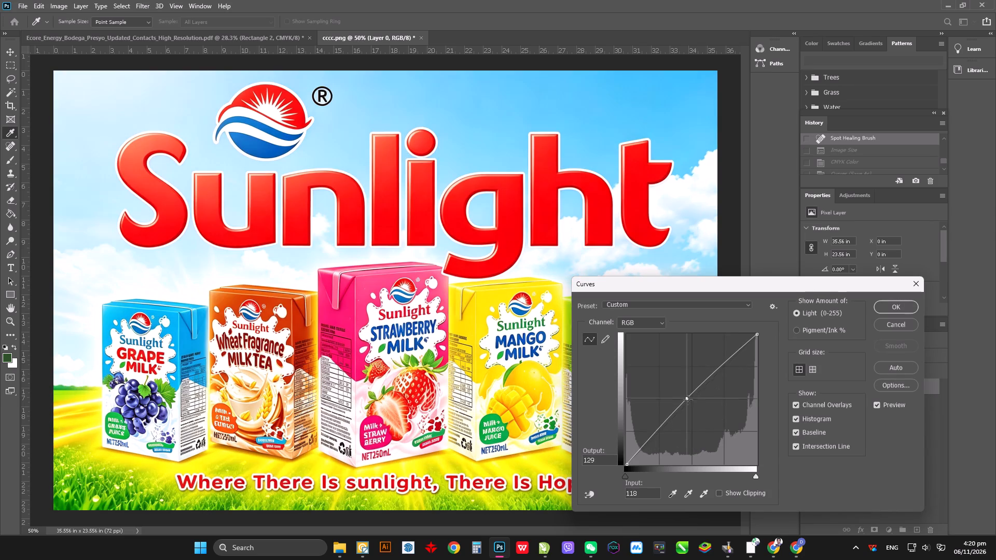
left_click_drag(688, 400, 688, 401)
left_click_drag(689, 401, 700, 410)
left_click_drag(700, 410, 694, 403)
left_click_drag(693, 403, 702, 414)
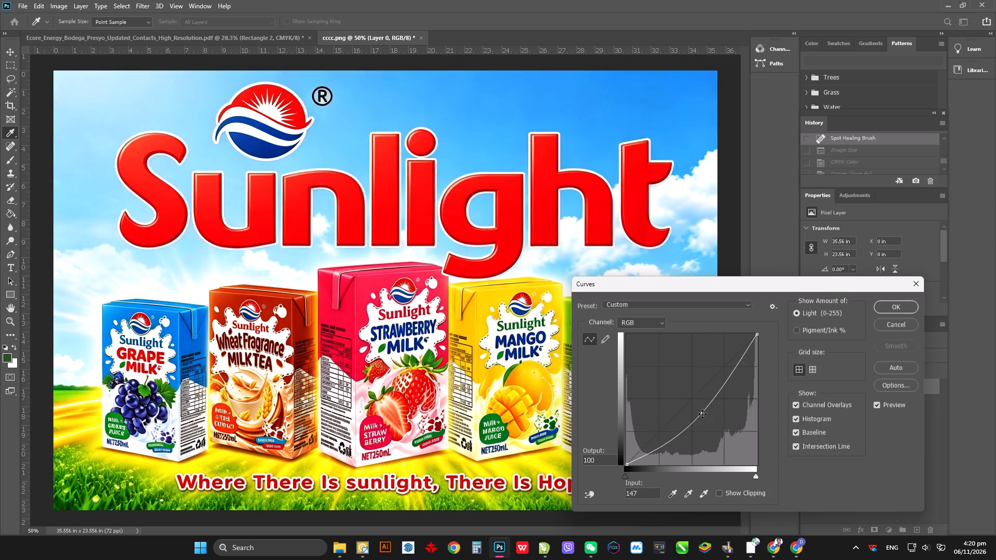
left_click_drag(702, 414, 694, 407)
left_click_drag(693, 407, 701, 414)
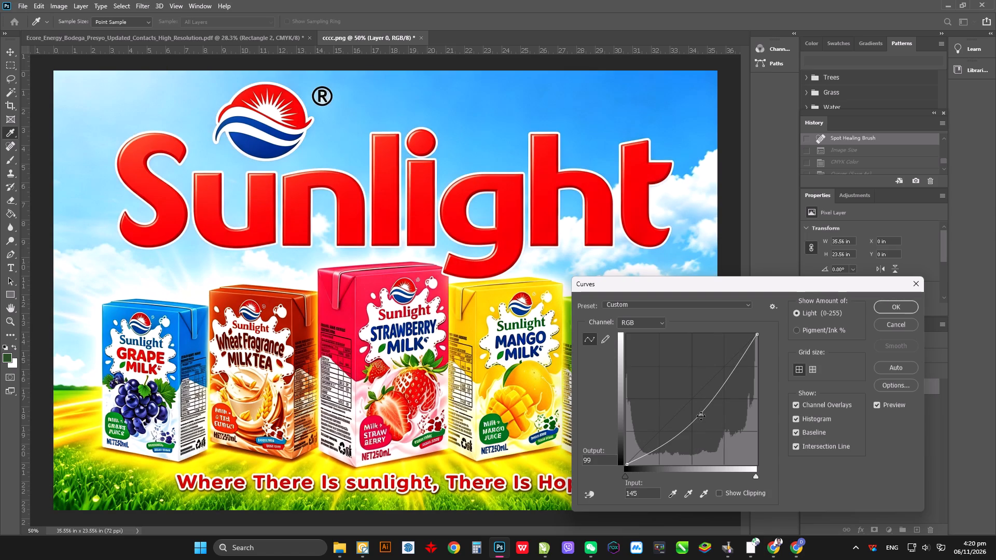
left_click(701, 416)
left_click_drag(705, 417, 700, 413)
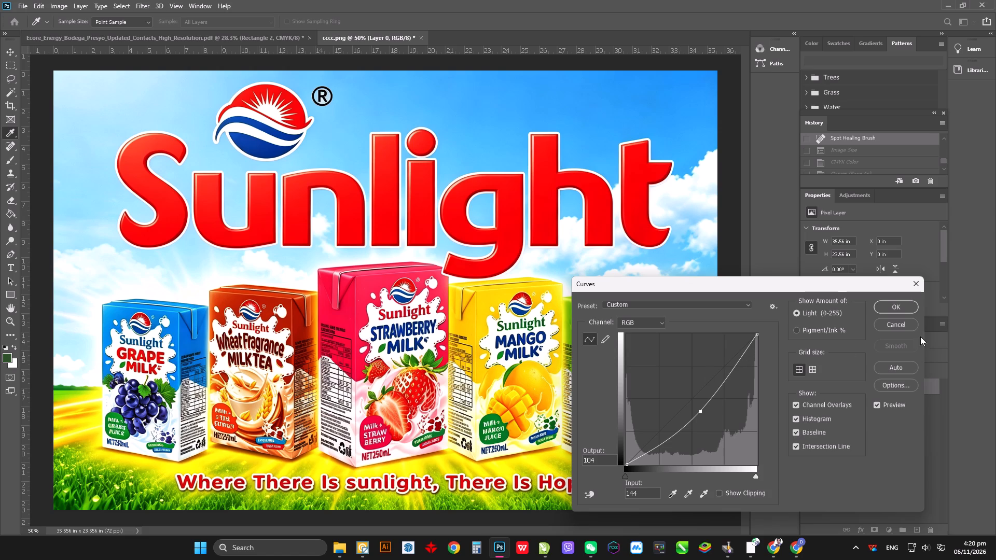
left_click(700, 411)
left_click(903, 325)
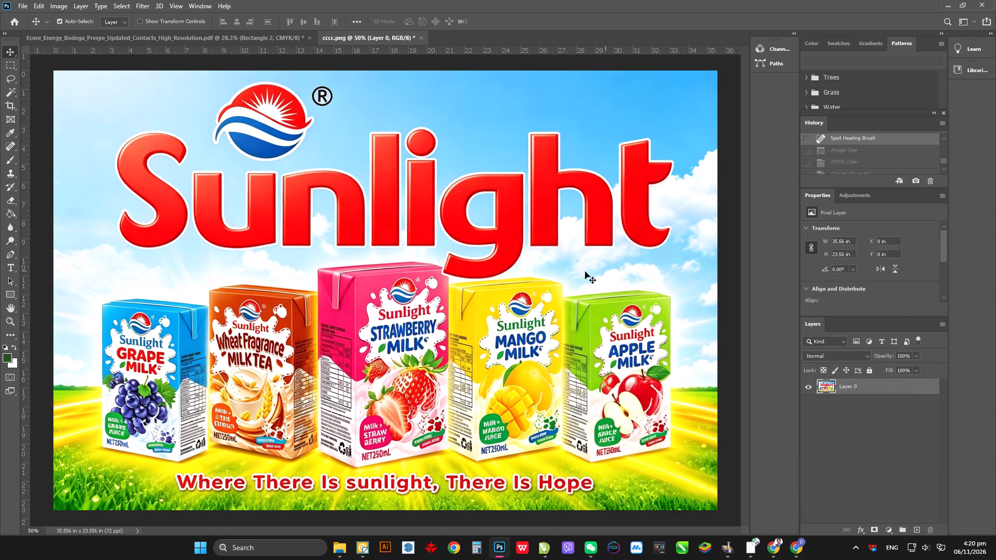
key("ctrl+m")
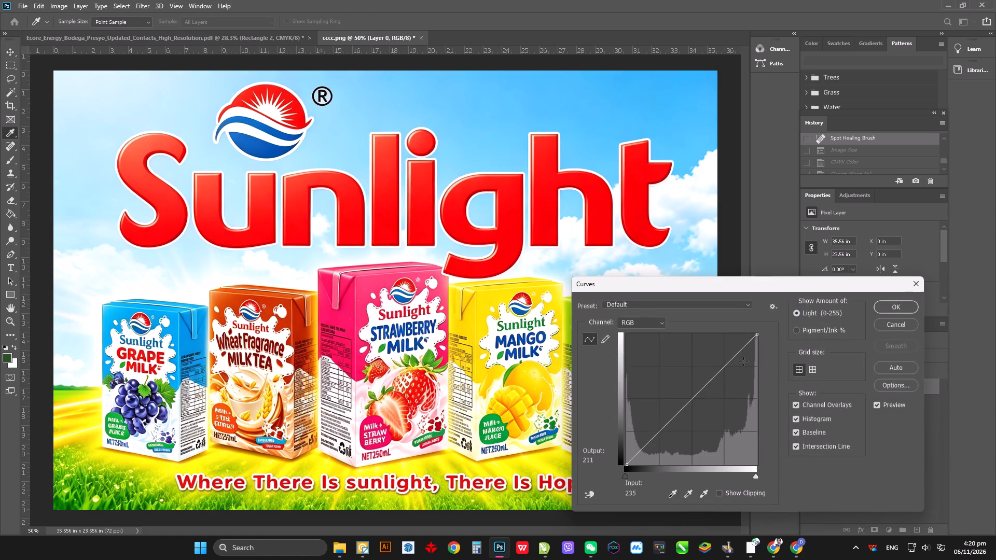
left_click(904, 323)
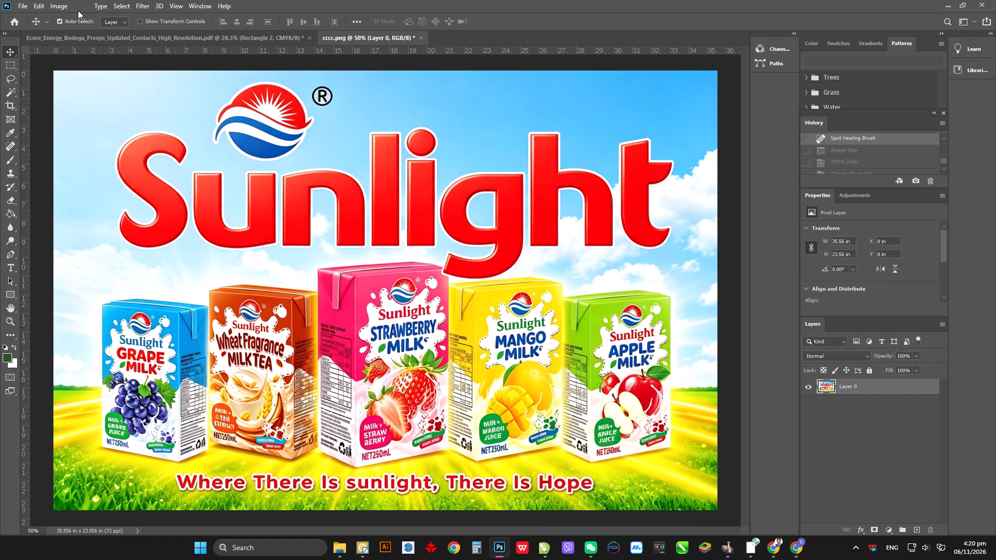
Convert the Sunlight poster from RGB to CMYK Color mode.
left_click(59, 5)
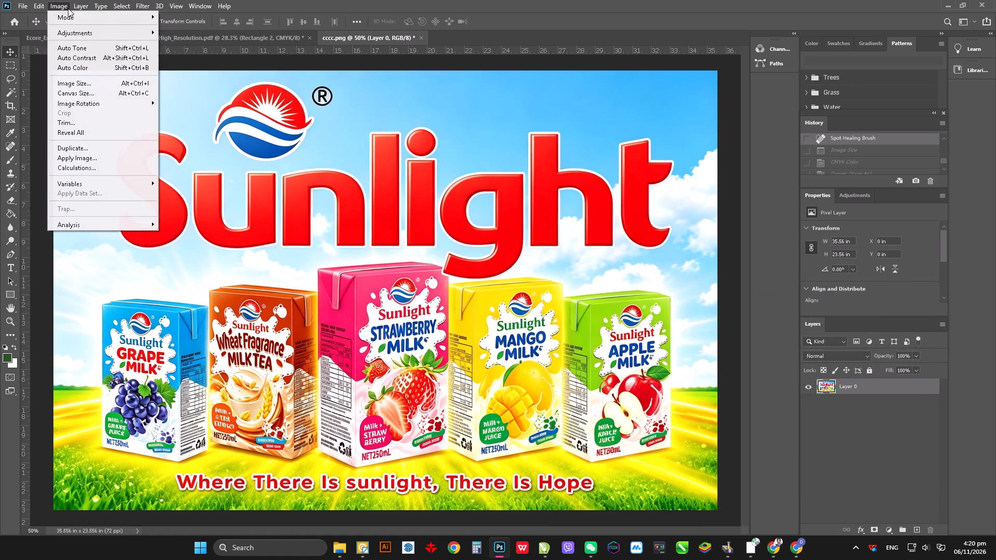
left_click(175, 62)
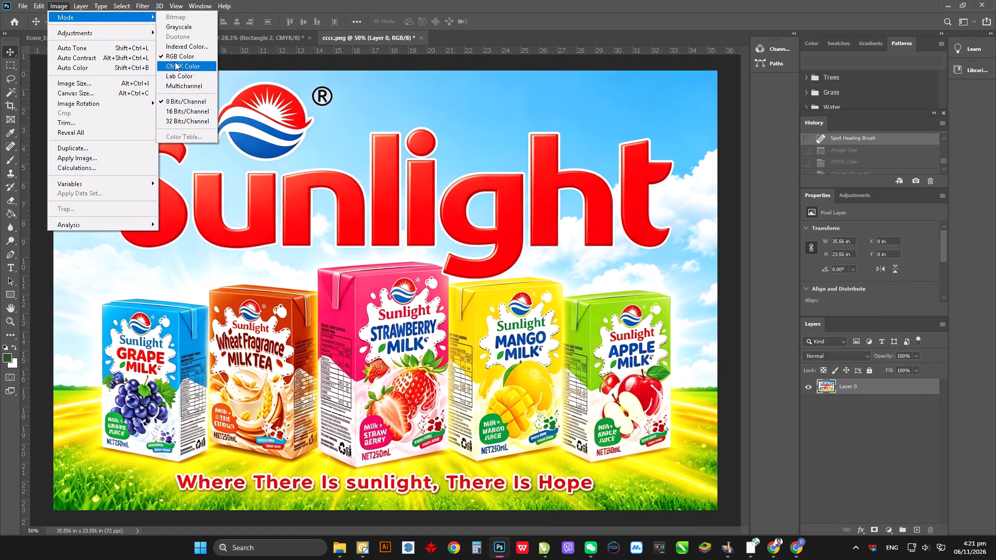
left_click(496, 219)
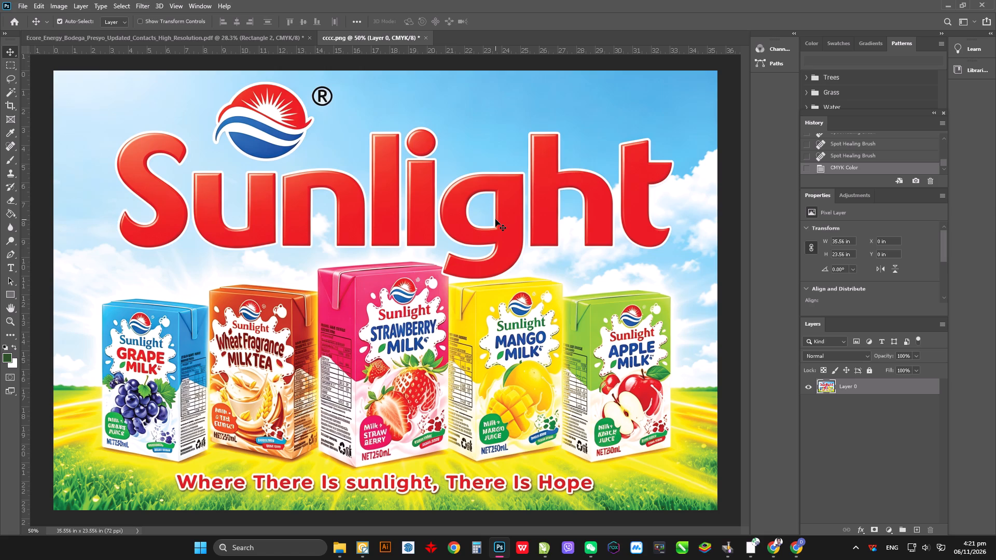
Apply a CMYK Curves adjustment to the Sunlight poster with one curve point at output 50, input 40.
key("ctrl+m")
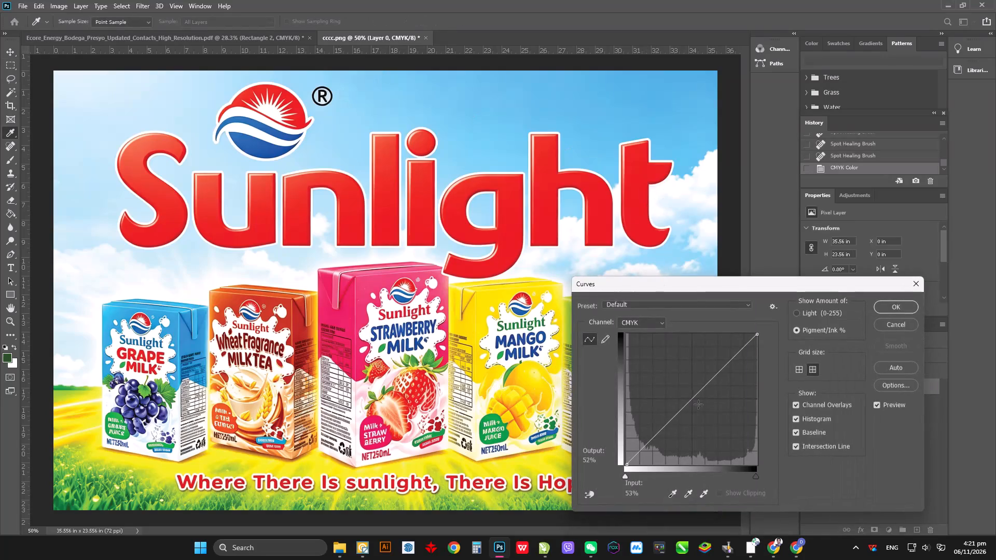
left_click_drag(688, 405, 695, 413)
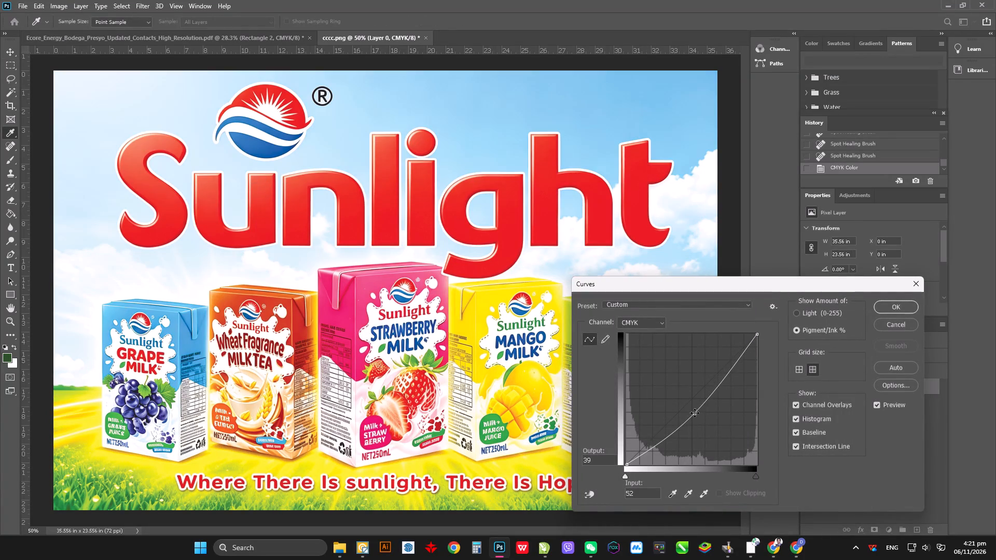
key("ctrl+z")
left_click(689, 400)
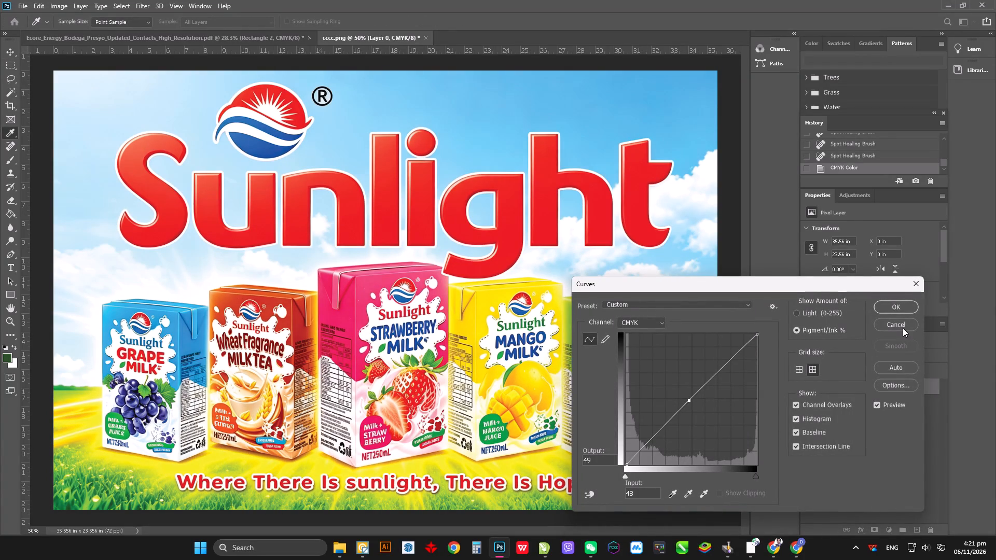
left_click(691, 401)
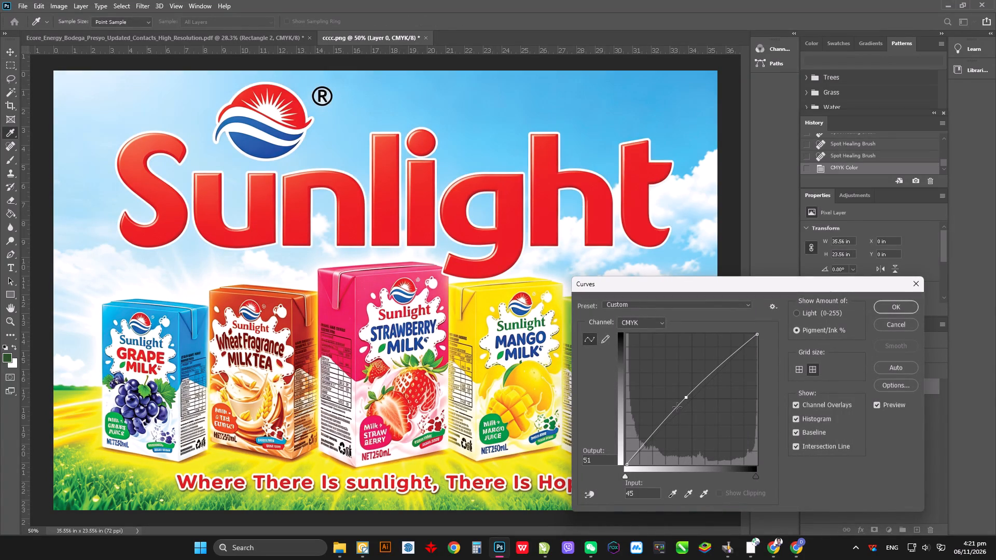
left_click_drag(598, 461, 560, 466)
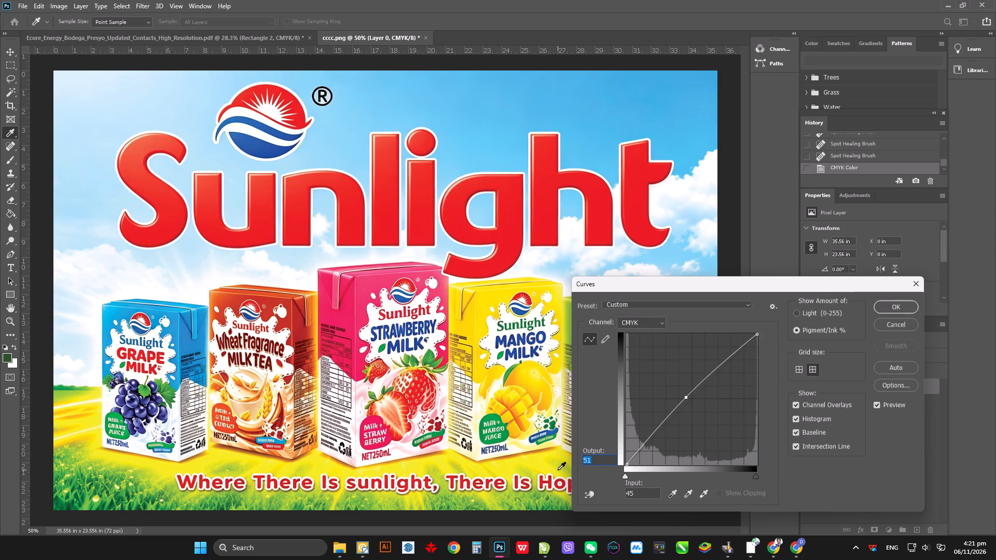
type("50")
key("Tab")
type("40")
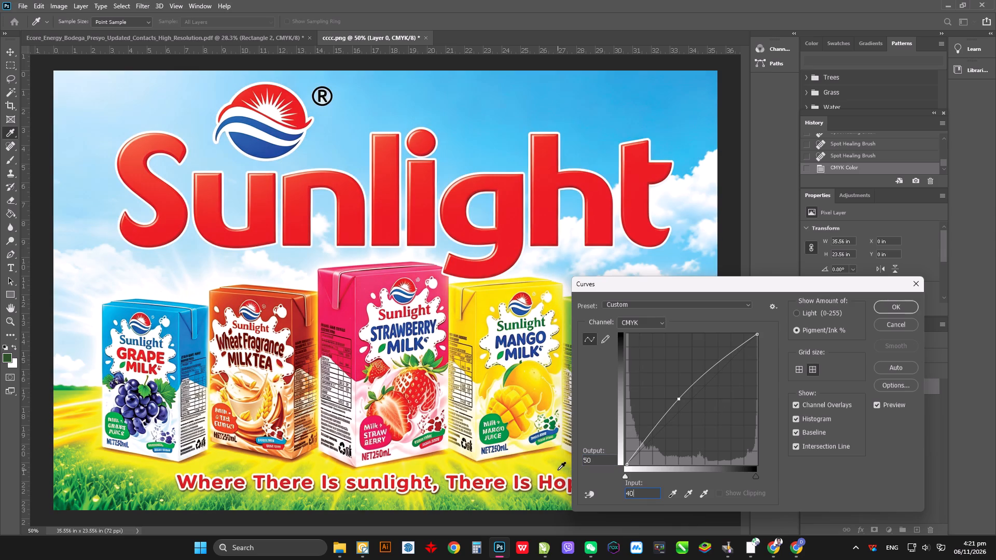
left_click(896, 303)
Save a copy of the Sunlight poster to the Desktop as a JPEG named samp1.
key("ctrl+shift+s")
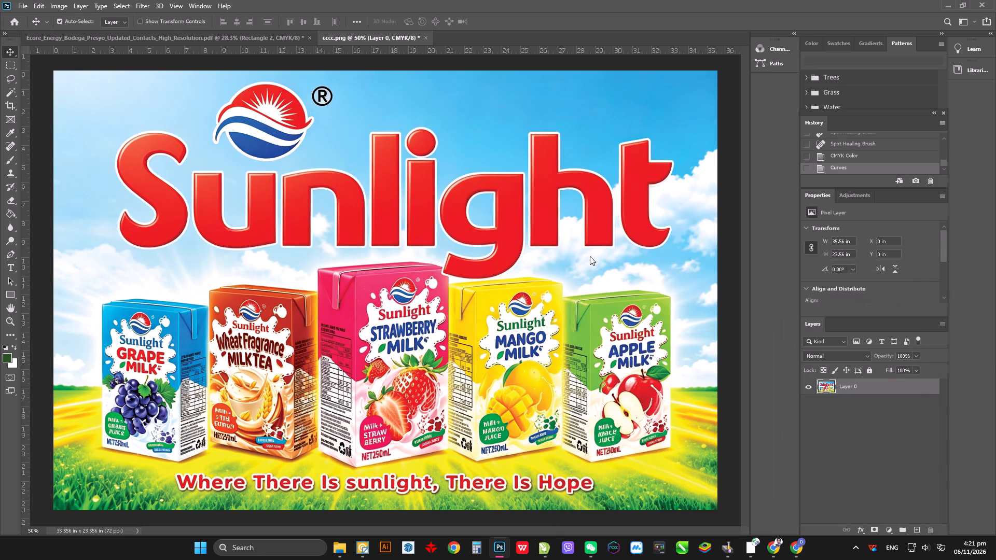
left_click(381, 353)
left_click(379, 401)
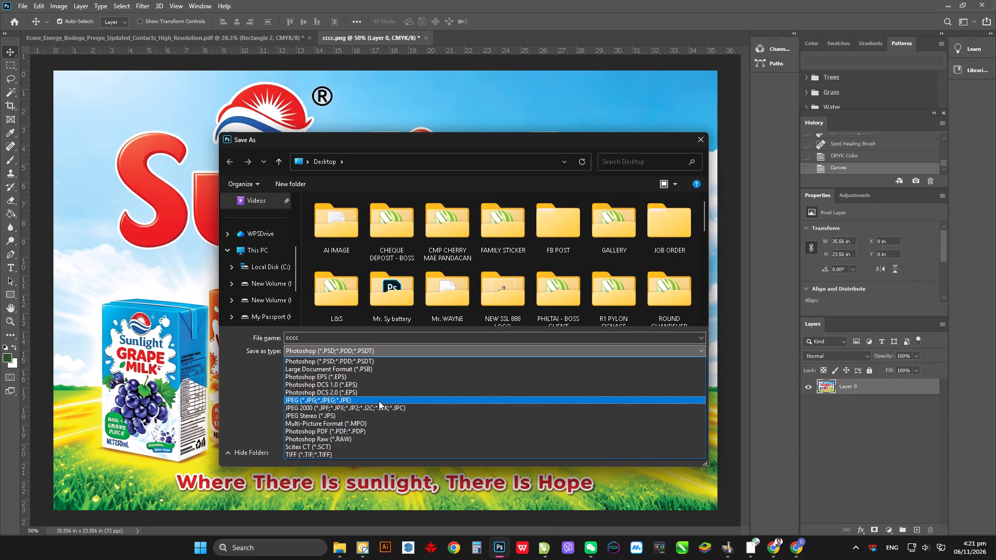
left_click(336, 335)
left_click(341, 335)
left_click_drag(344, 335, 169, 363)
key("s")
type("amp1")
key("ctrl+a")
left_click(627, 449)
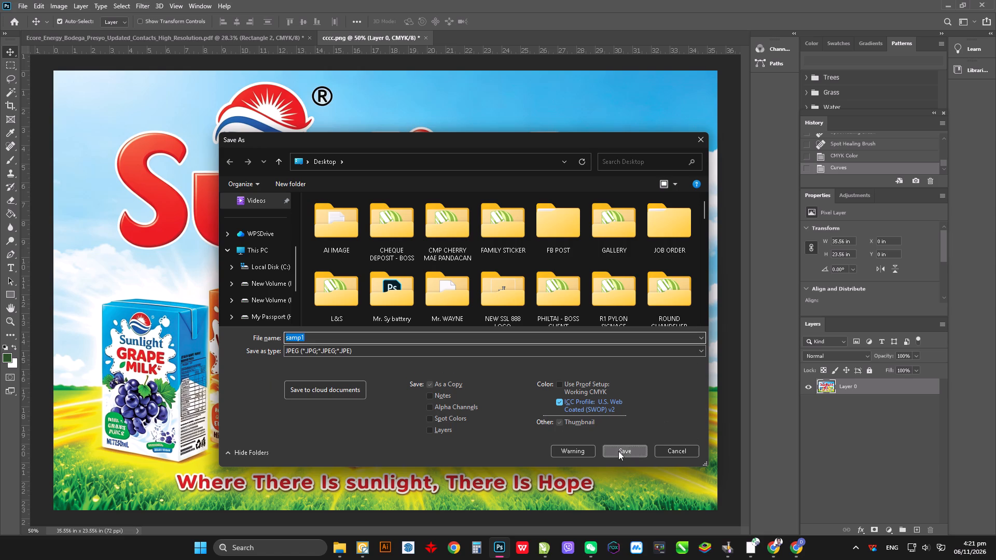
left_click(556, 132)
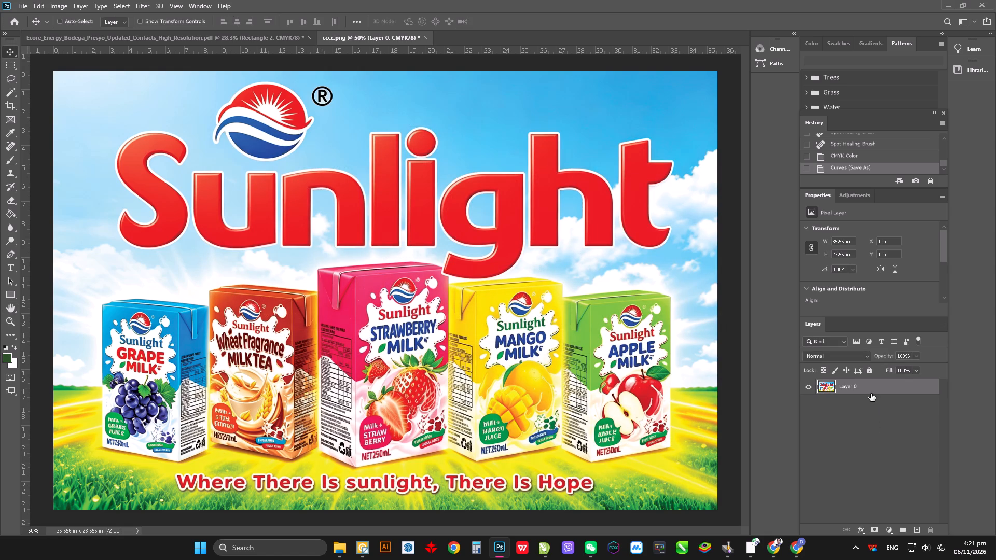
Apply a second CMYK Curves adjustment to the Sunlight poster with one curve point at output 50, input 40.
key("ctrl+m")
left_click_drag(686, 402, 684, 400)
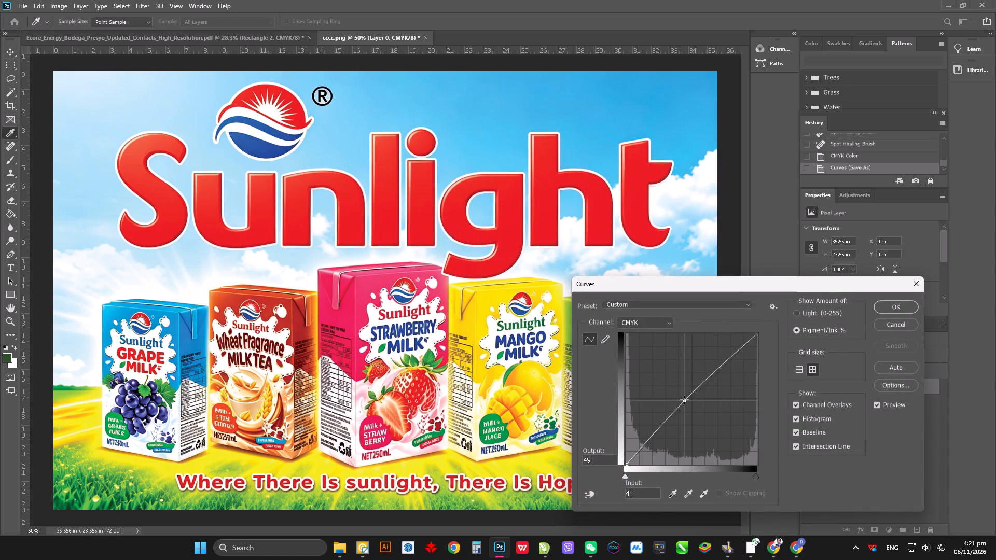
left_click_drag(684, 400, 683, 396)
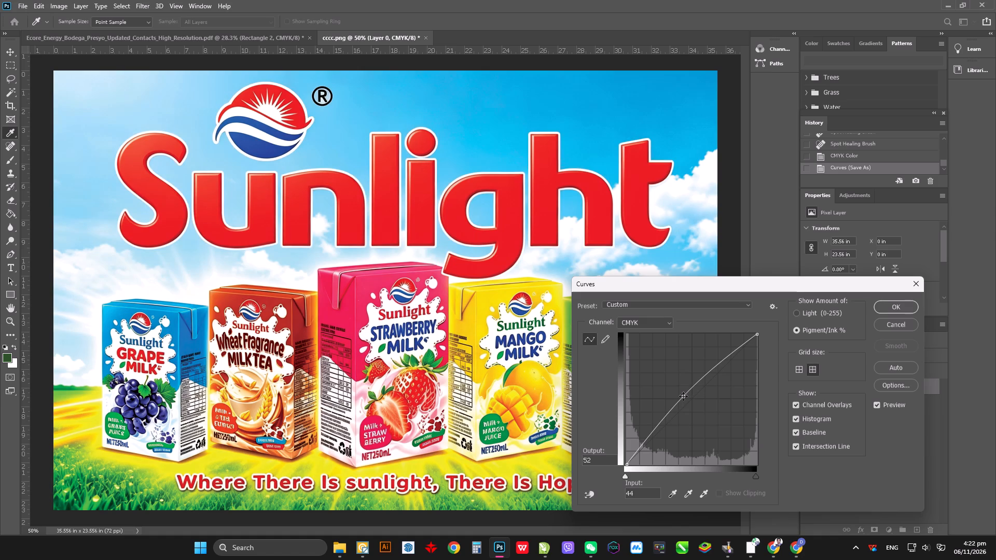
left_click(683, 396)
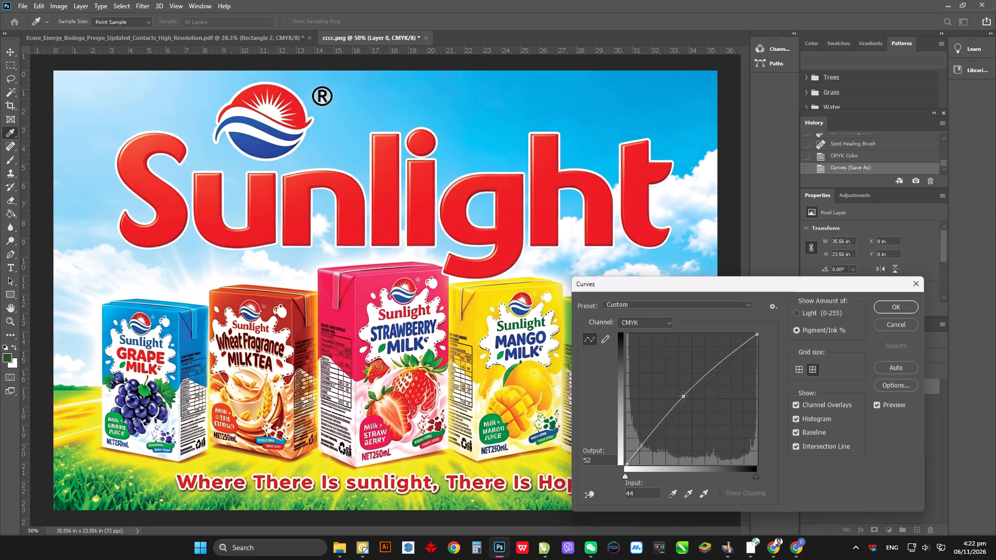
left_click(681, 394)
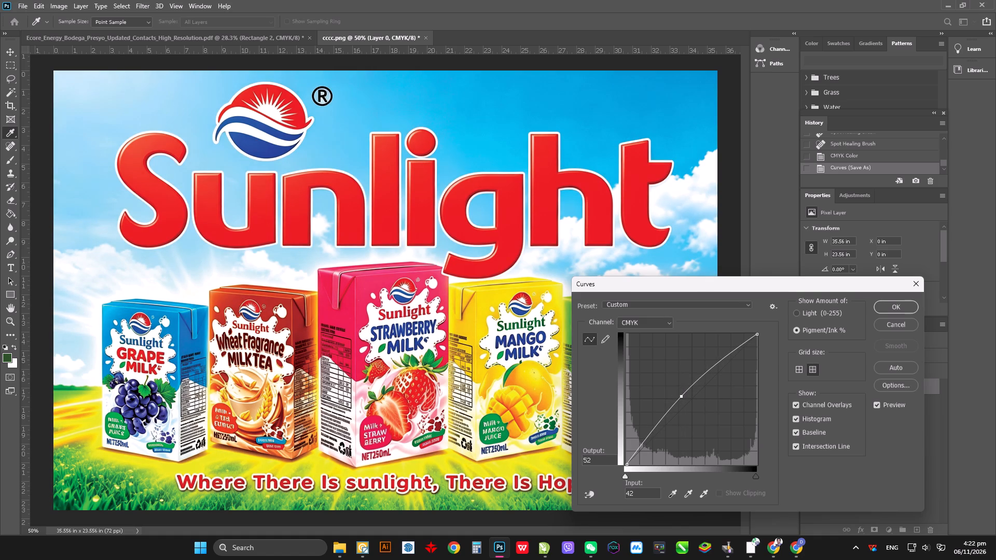
left_click_drag(602, 460, 542, 457)
type("50")
key("Tab")
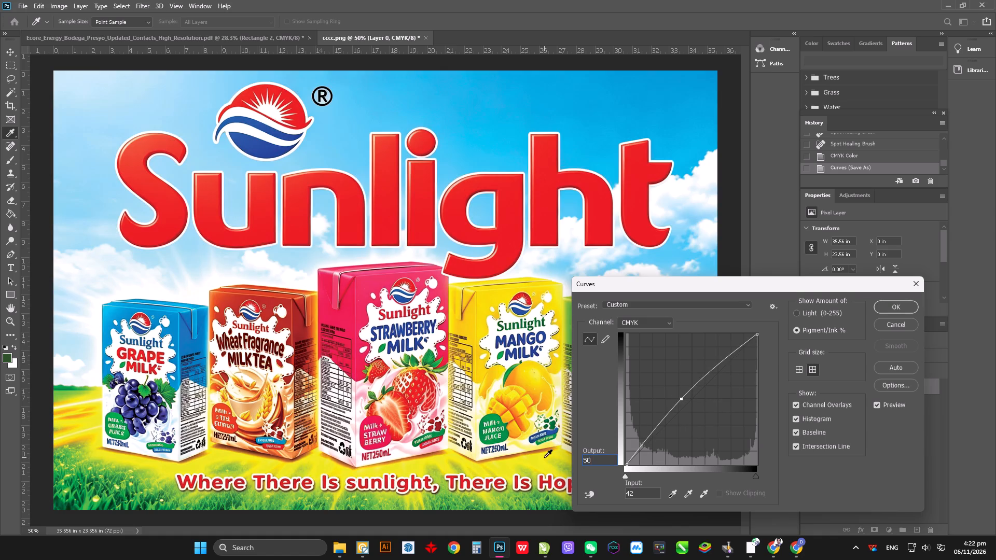
type("40")
key("Return")
Save a copy of the Sunlight poster to the Desktop as a JPEG named samp2.
key("ctrl+shift+s")
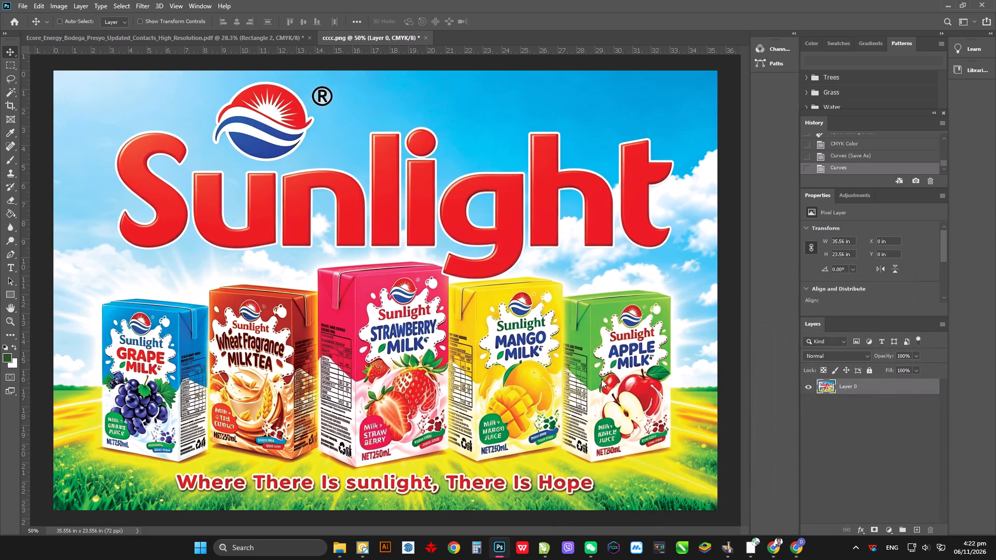
left_click(400, 354)
left_click(388, 398)
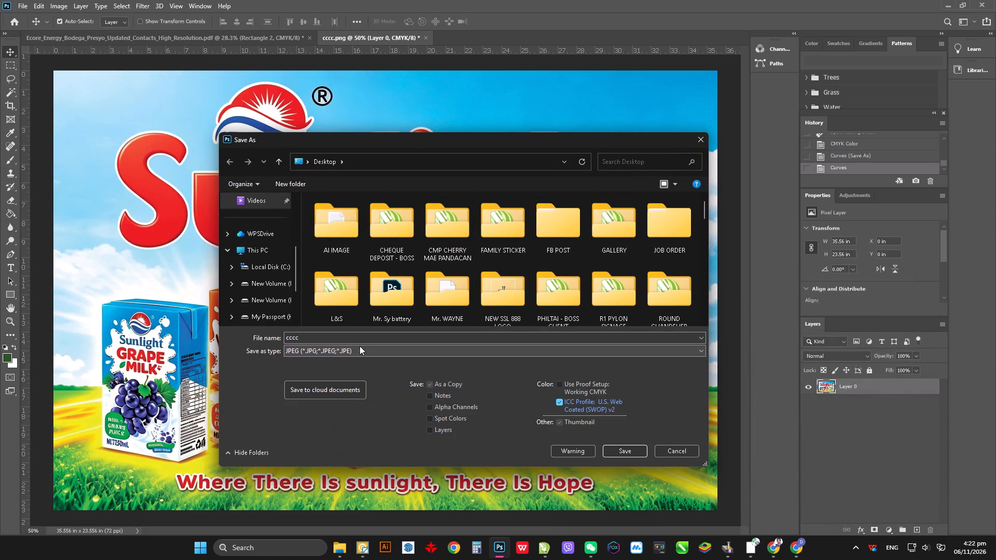
left_click_drag(359, 337, 220, 331)
type("samp2")
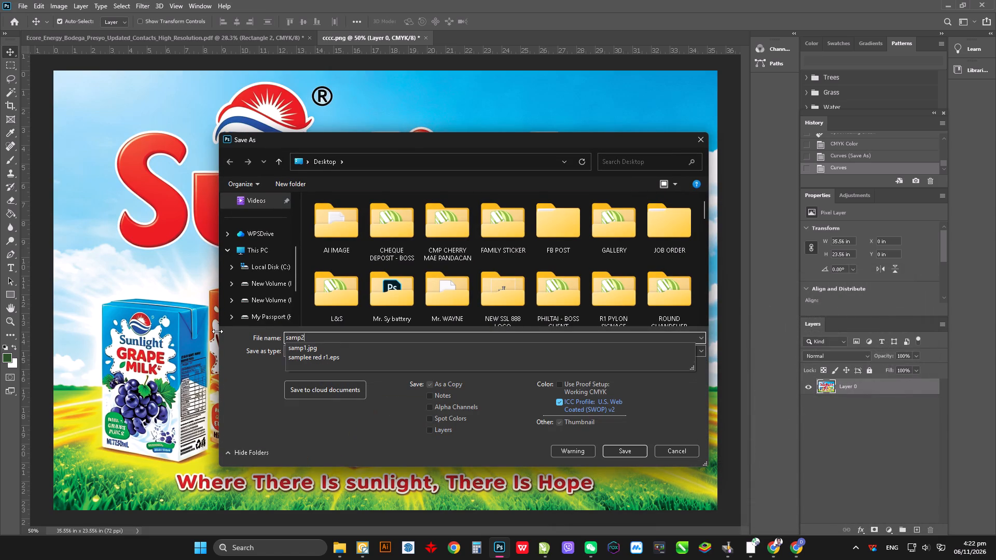
key("Return")
key("Return")
Move the samp1 image on the desktop beside the samp2 image.
left_click(995, 559)
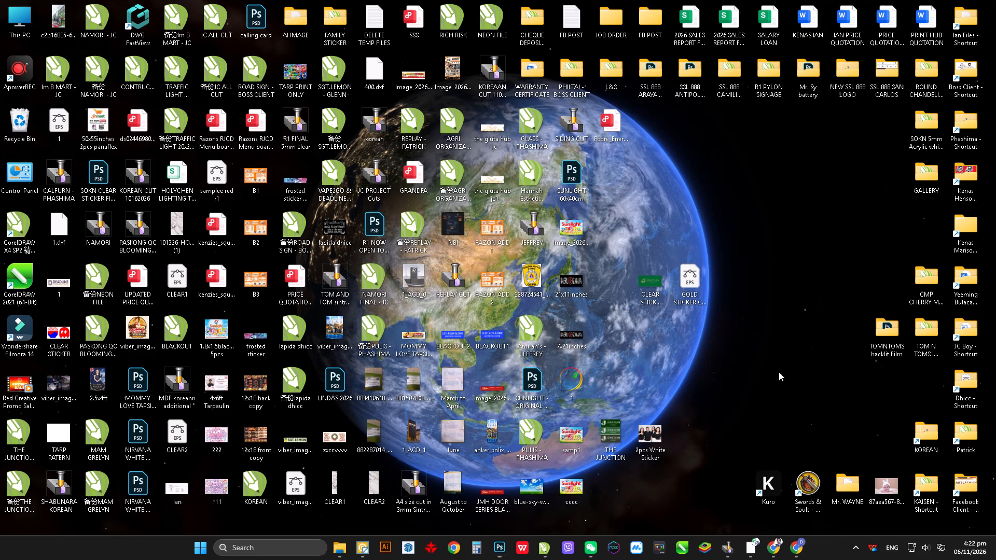
left_click_drag(566, 496, 580, 453)
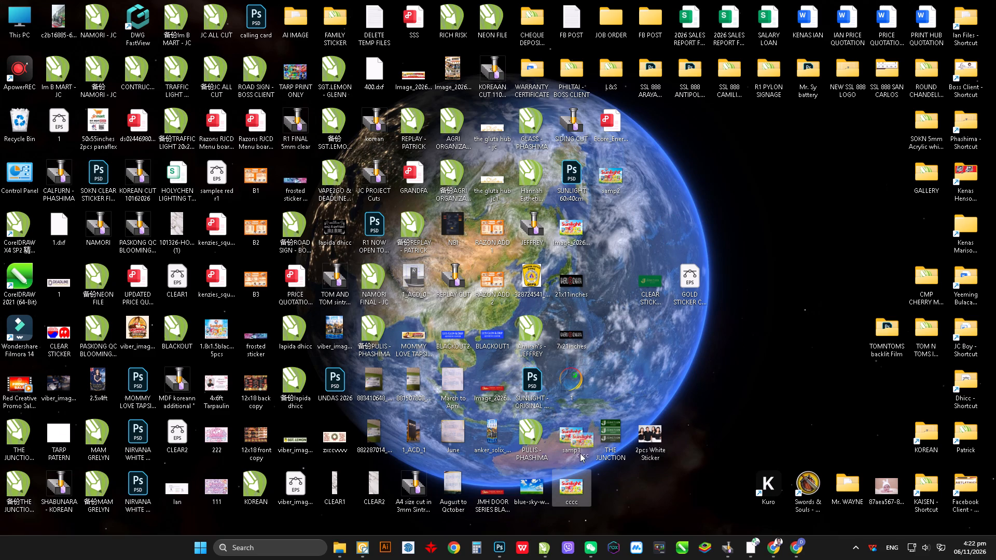
left_click_drag(580, 453, 563, 513)
left_click_drag(570, 439, 644, 186)
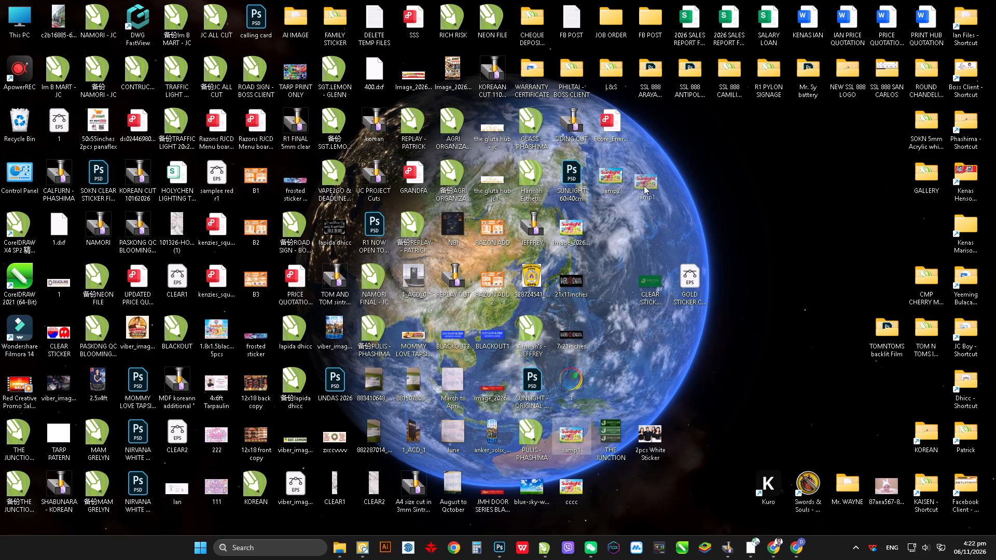
left_click(712, 186)
Copy the samp1 and samp2 images together from the desktop.
left_click_drag(744, 184, 612, 181)
key("ctrl+c")
key("ctrl+c")
key("ctrl+c")
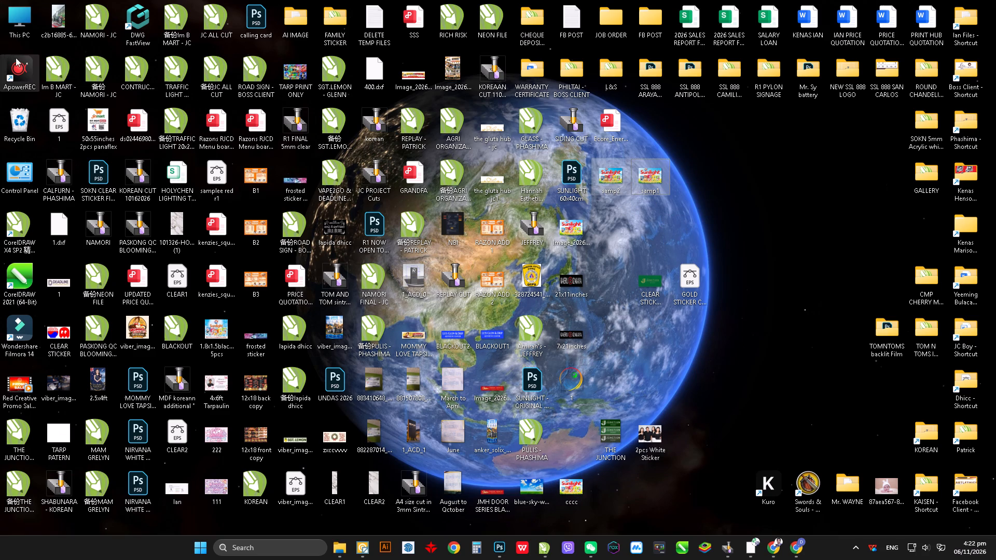
Permanently delete the TARPzzzzzz Sunlight JPEG from the HP USB20FD (I:) drive.
double_click(26, 18)
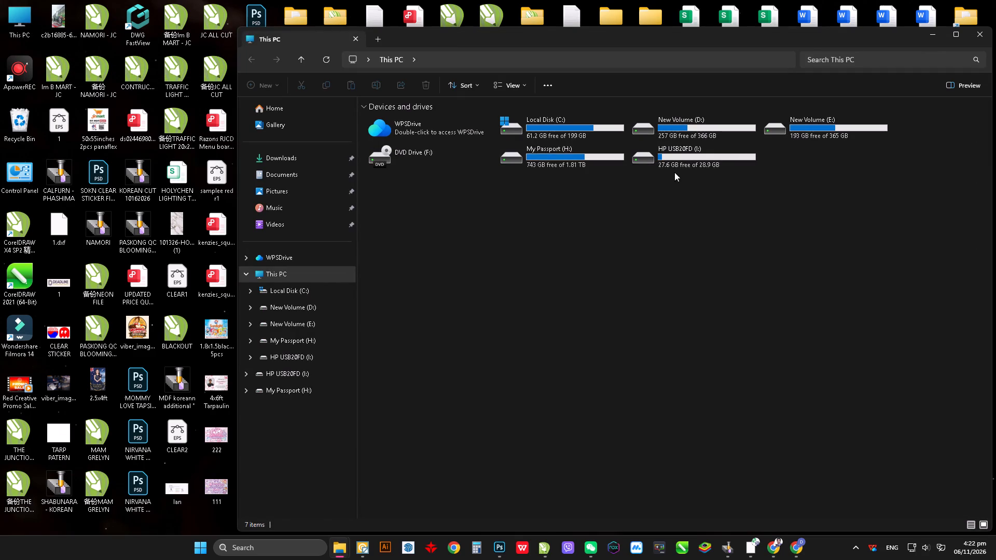
double_click(681, 157)
scroll(854, 314, "down", 11)
left_click(925, 480)
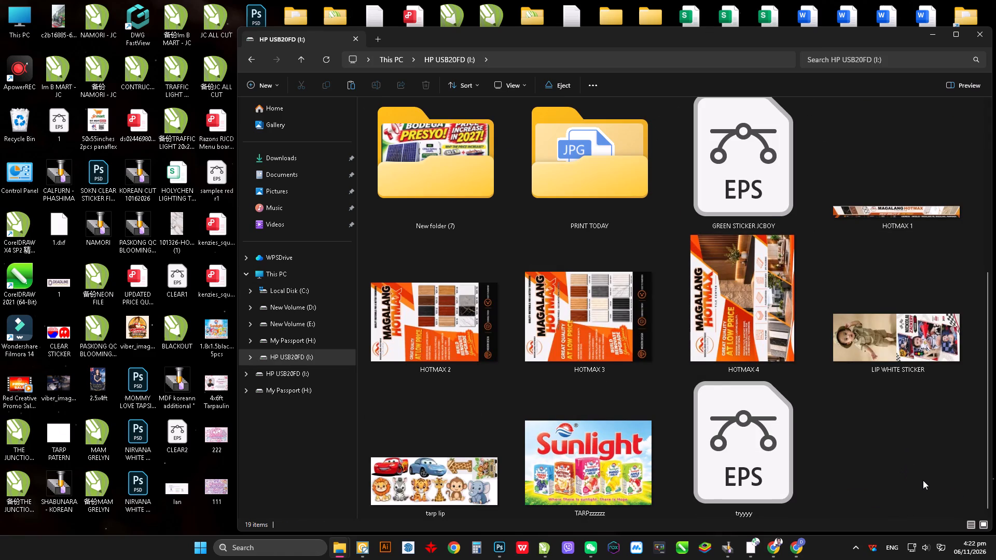
left_click(625, 471)
key("Delete")
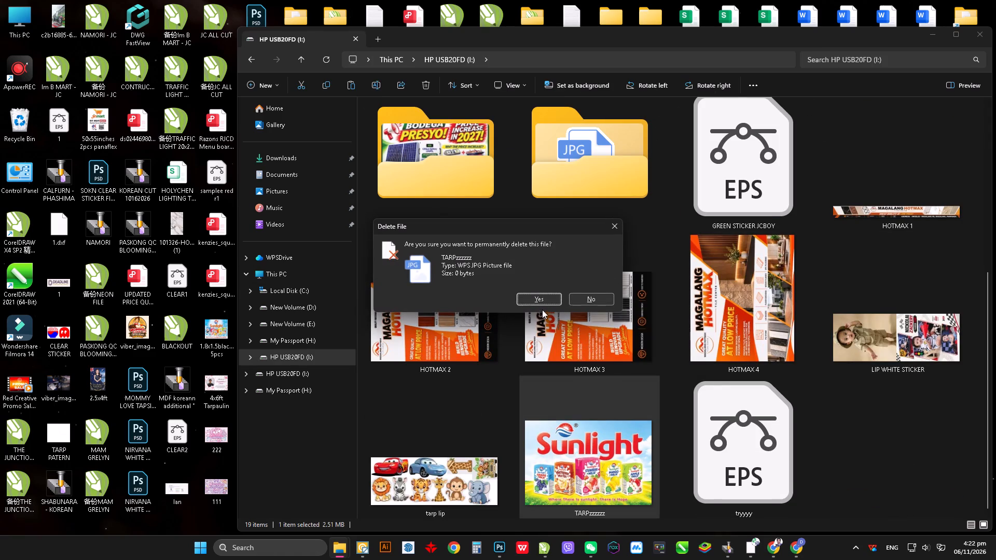
left_click(528, 294)
Paste the copied samp1 and samp2 images into the HP USB20FD (I:) drive.
left_click(827, 471)
key("ctrl+v")
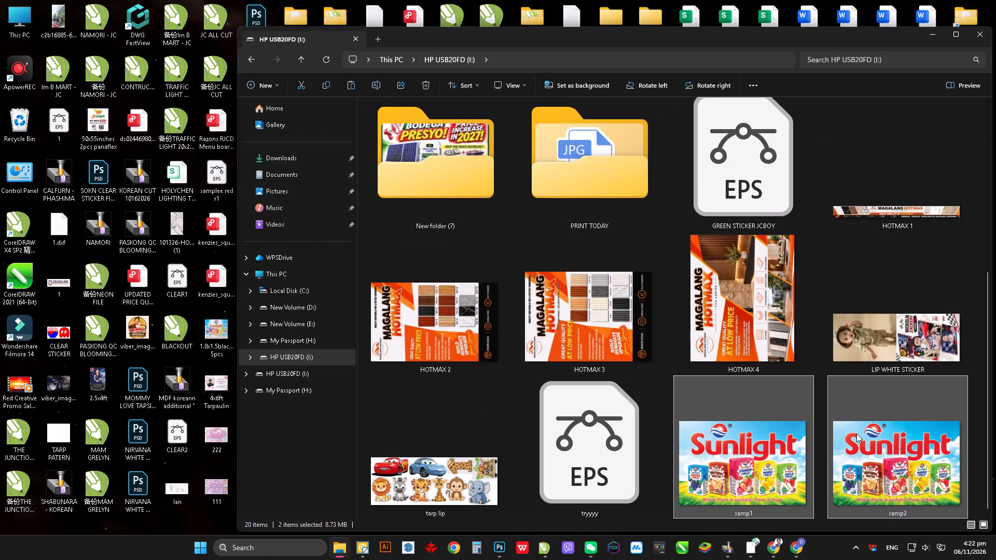
Compare the colours of samp1 and samp2 from the USB drive by alternating between them in the image viewer.
double_click(766, 455)
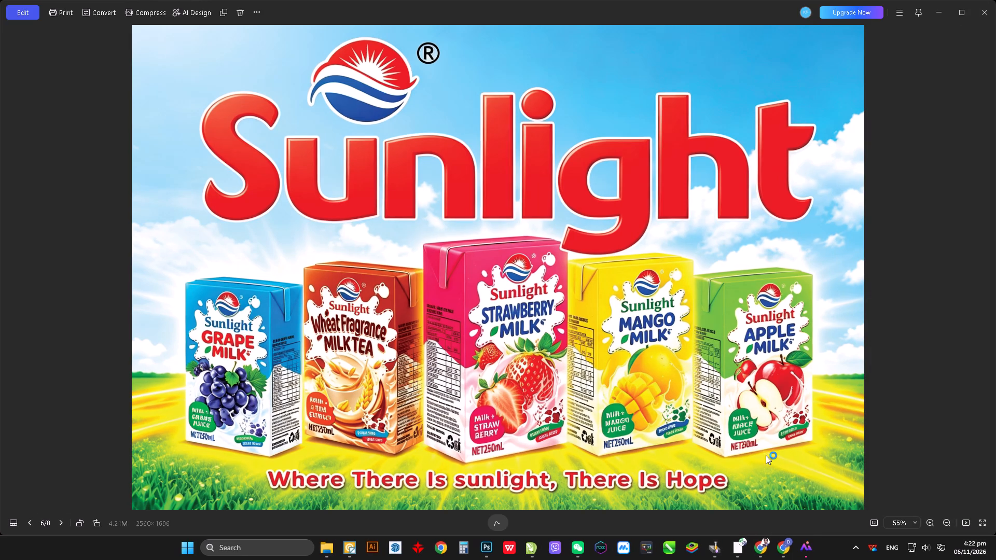
key("Right")
key("Left")
key("Right")
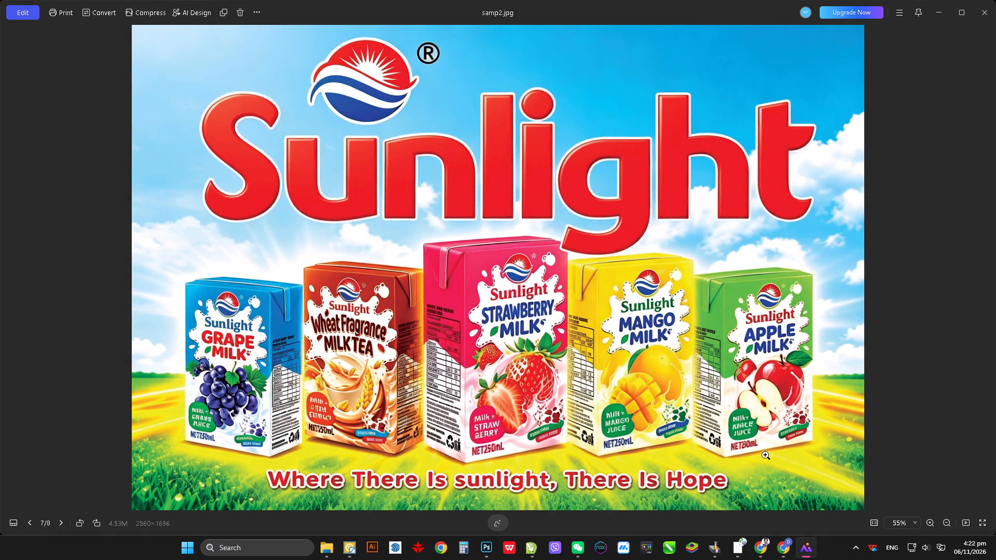
key("Left")
key("Right")
key("Left")
key("Right")
key("Left")
key("Right")
key("Left")
key("Right")
left_click(980, 11)
In Photoshop, apply a third CMYK Curves adjustment to the Sunlight poster with one curve point at output 50, input 40.
key("alt+Tab")
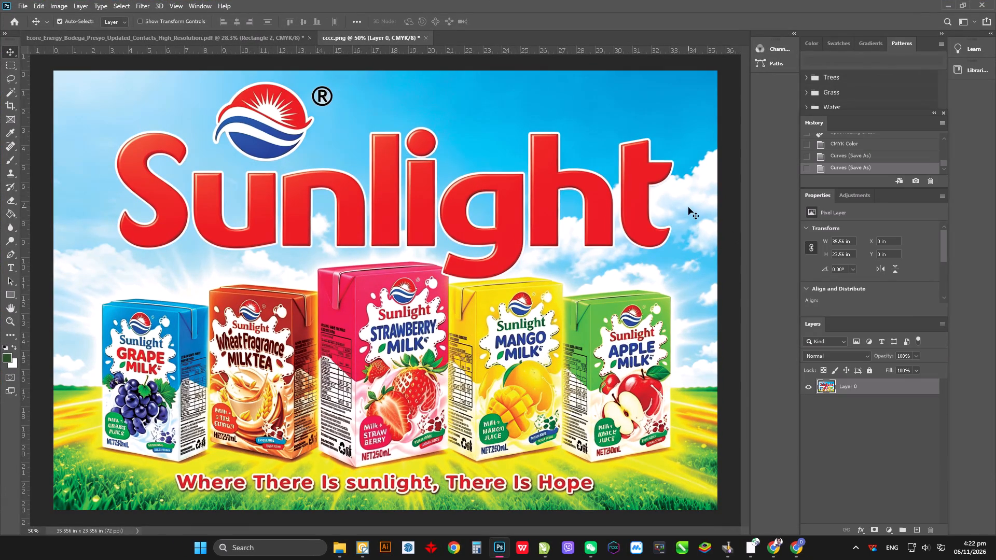
key("ctrl+m")
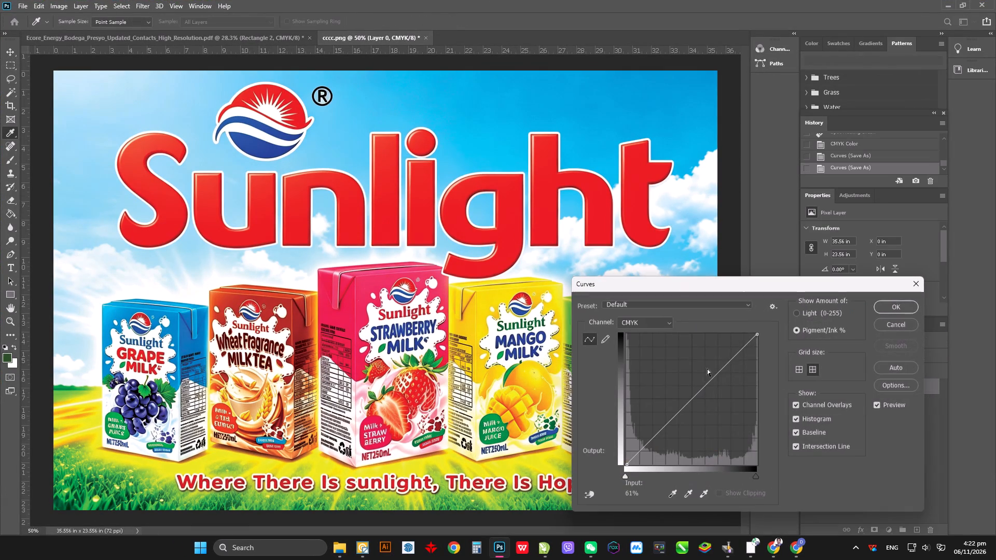
left_click_drag(687, 405, 683, 396)
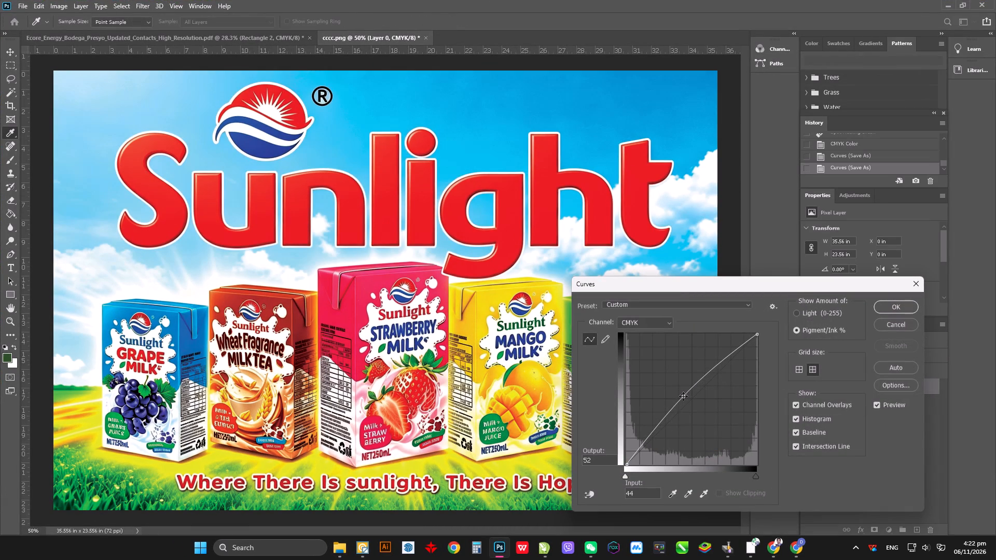
left_click(683, 396)
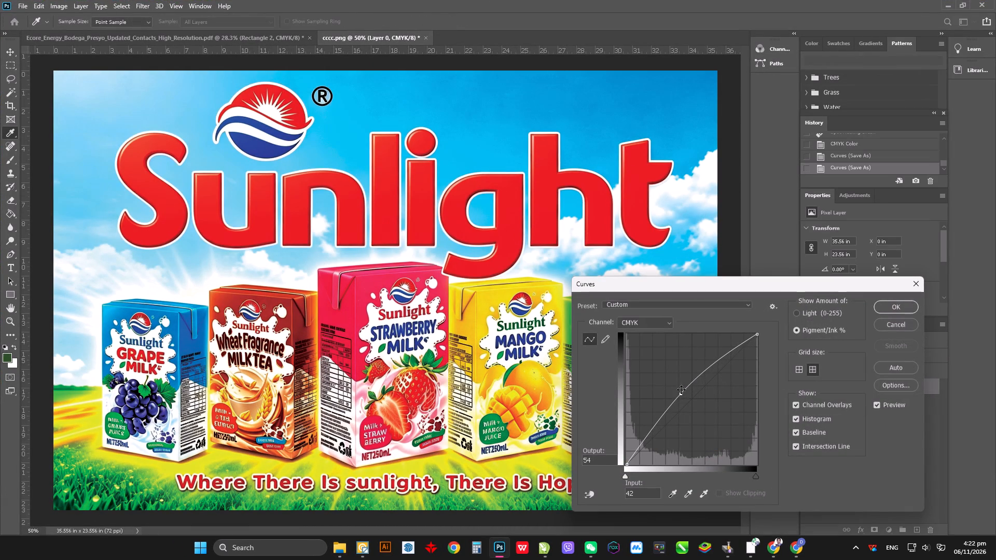
left_click(681, 394)
left_click(679, 390)
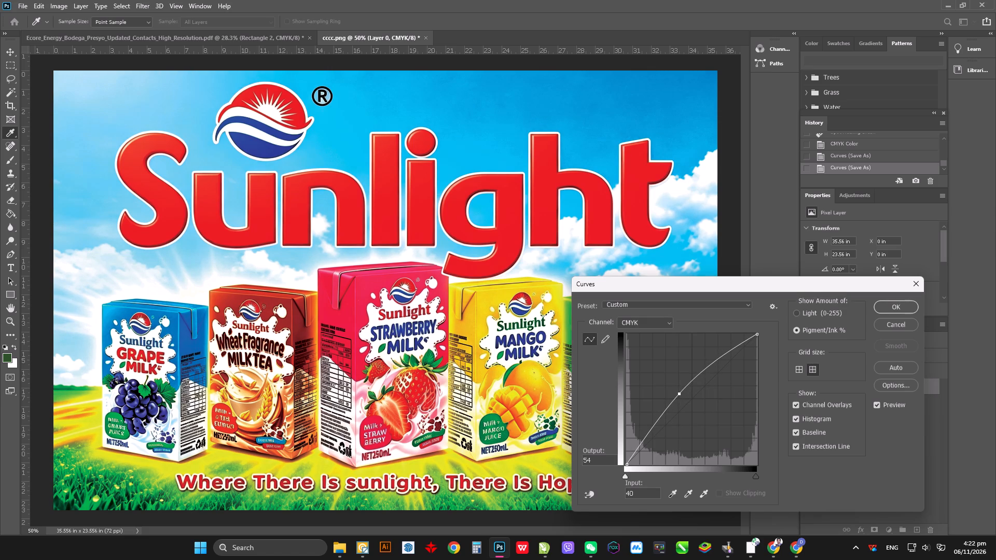
left_click_drag(605, 462, 500, 458)
type("50")
key("Return")
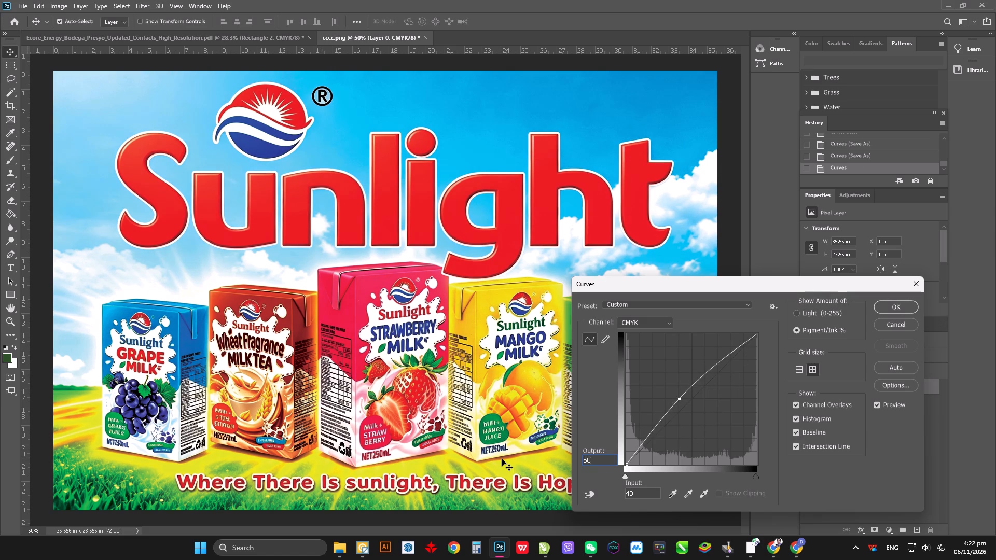
Save a copy of the Sunlight poster to the Desktop as a maximum-quality (12) JPEG named samp3.
key("ctrl+shift+s")
left_click(497, 351)
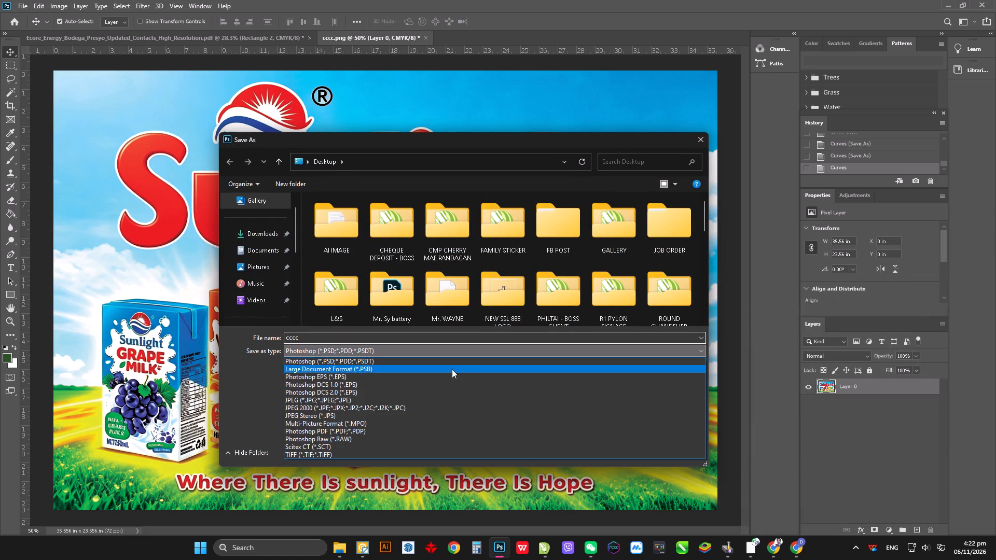
left_click(407, 403)
left_click(370, 338)
type("samp")
key("3")
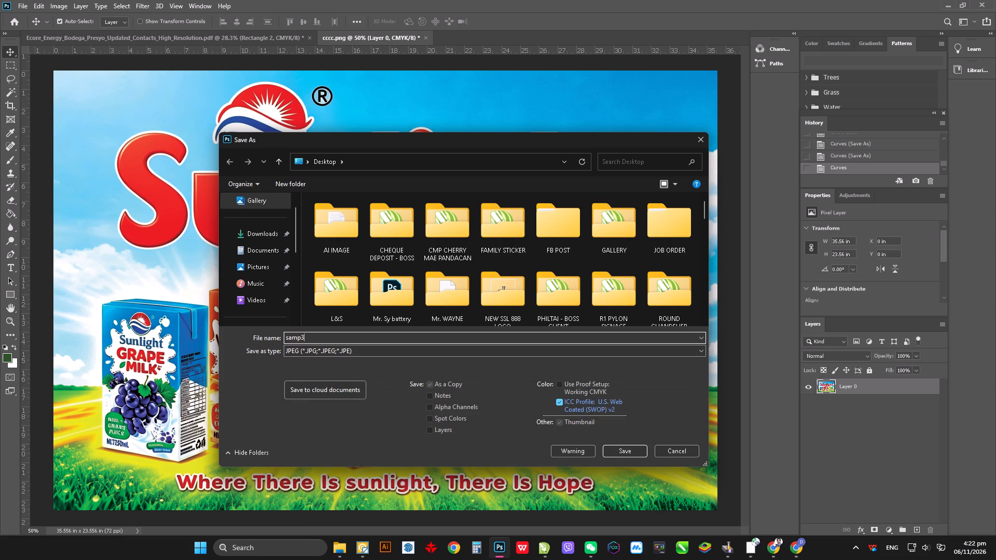
key("Return")
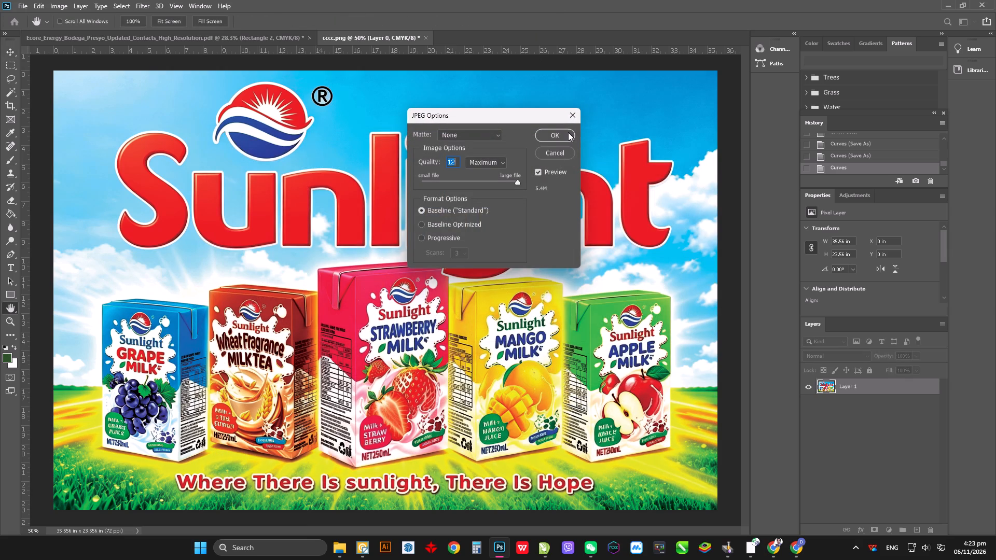
left_click(567, 134)
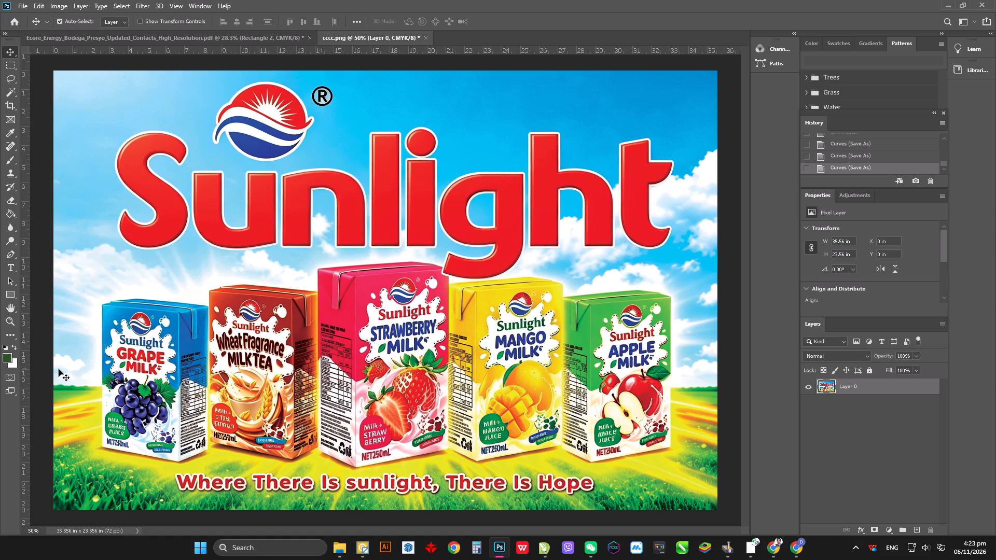
Refresh the desktop and copy the samp3 image from it.
left_click(995, 559)
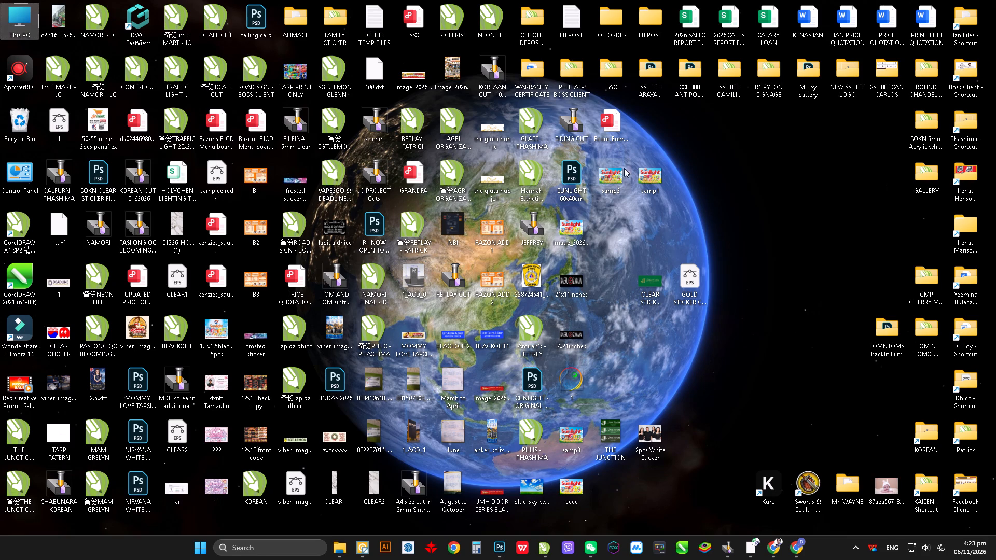
left_click(580, 437)
key("ctrl+x")
key("ctrl+c")
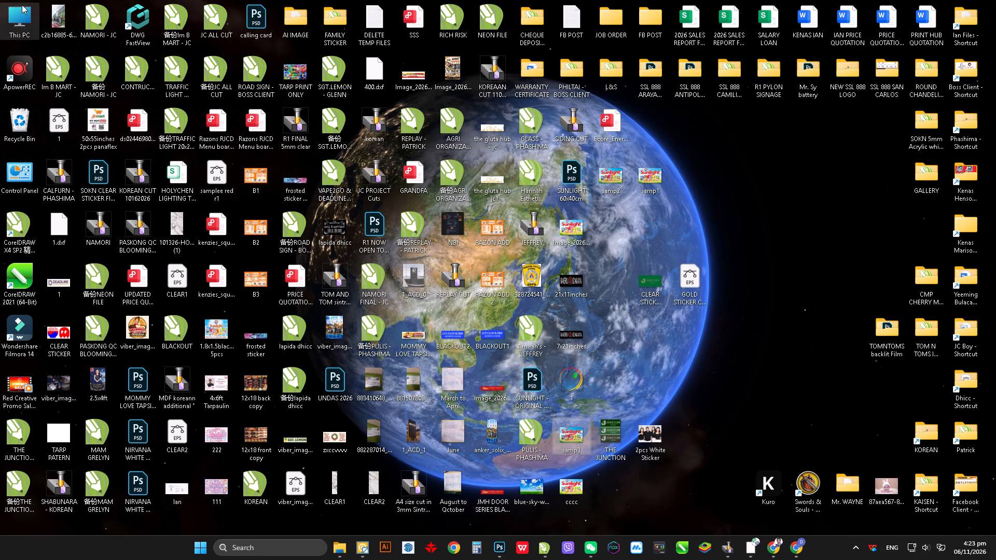
right_click(686, 213)
left_click(741, 292)
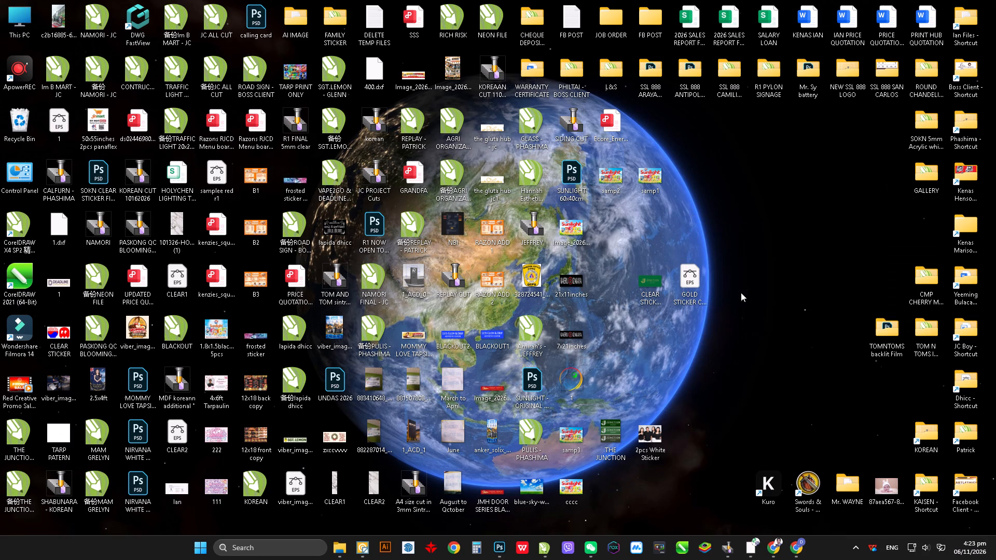
key("F5")
left_click(619, 389)
left_click(574, 431)
key("ctrl+c")
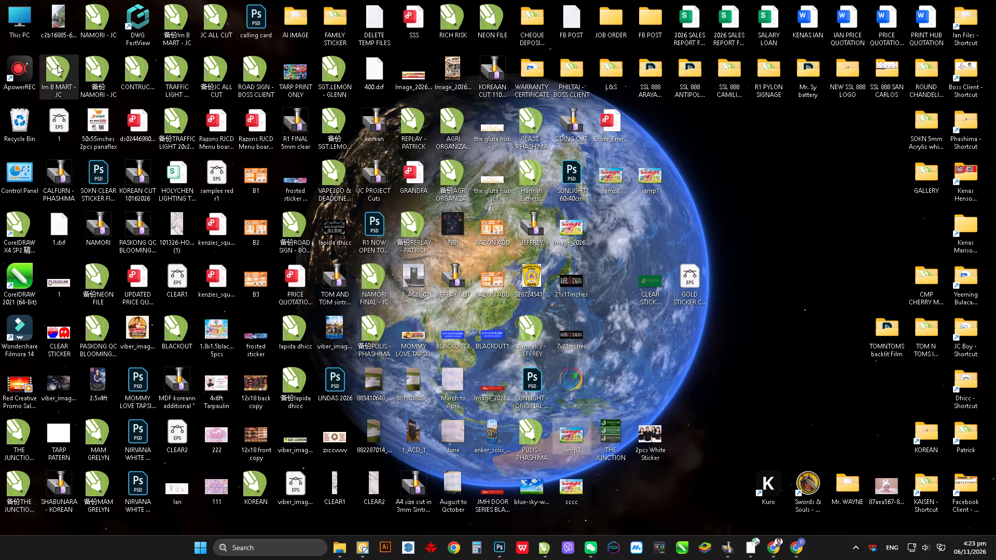
key("ctrl+c")
Paste the samp3 image into the HP USB20FD (I:) drive and refresh the folder.
double_click(9, 19)
scroll(555, 348, "down", 5)
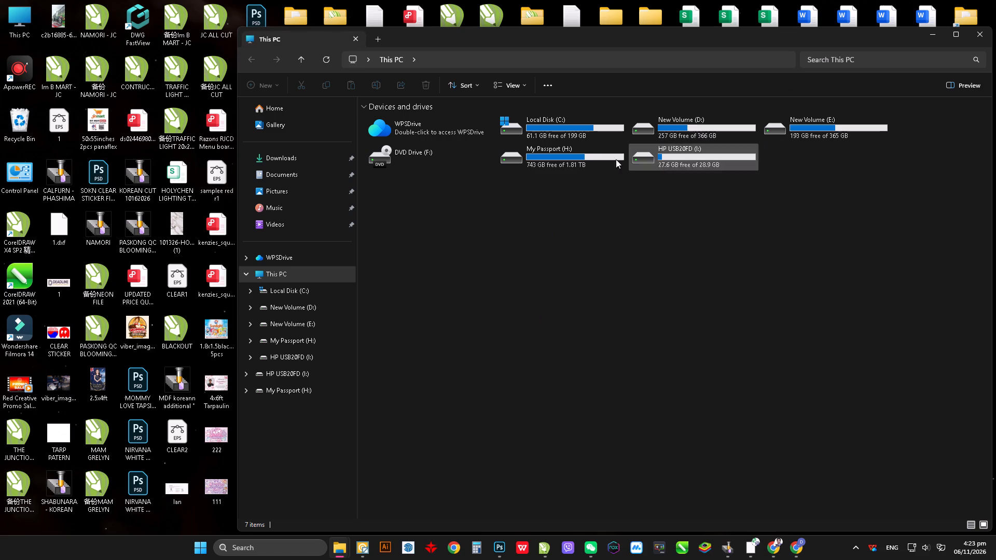
double_click(674, 154)
scroll(769, 312, "down", 12)
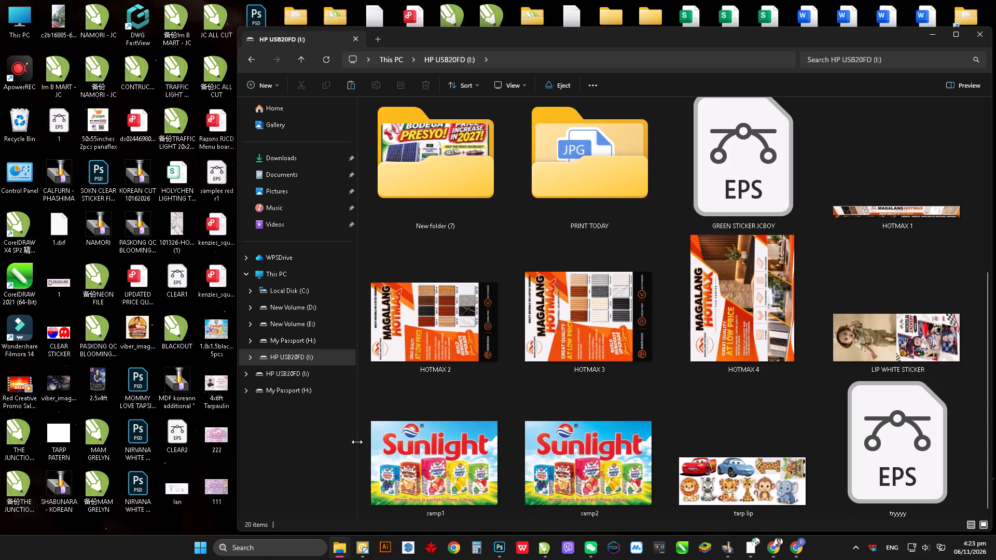
left_click(358, 441)
key("ctrl+v")
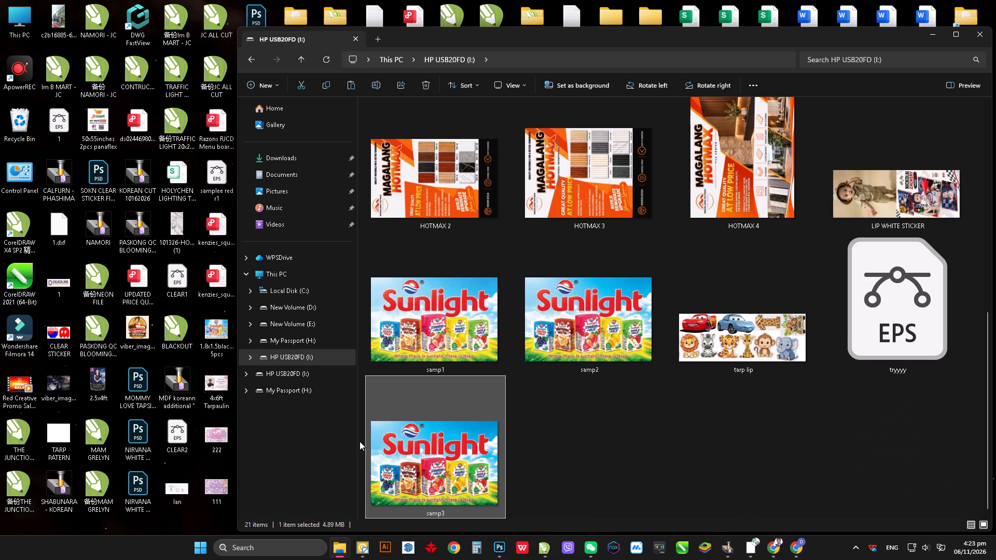
left_click(431, 318)
left_click(639, 410)
key("F5")
scroll(848, 378, "down", 3)
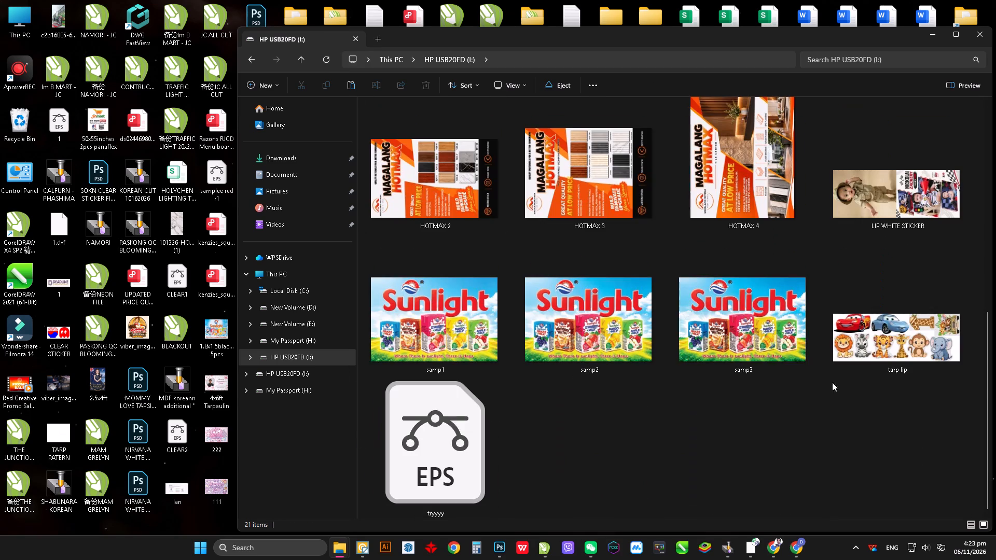
scroll(832, 382, "down", 6)
Compare the colours of samp1, samp2 and samp3 from the USB drive by alternating between them in the image viewer.
double_click(456, 318)
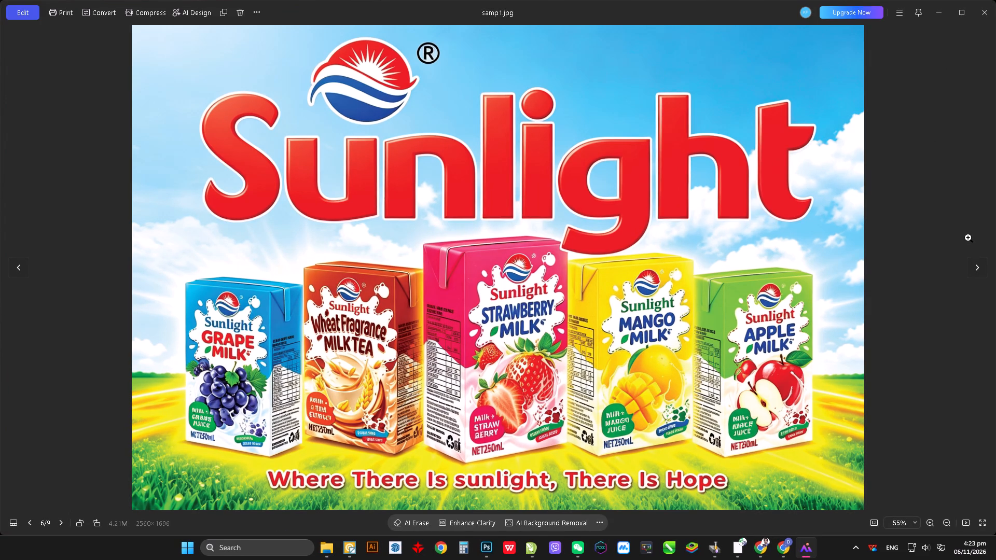
key("Right")
key("Left")
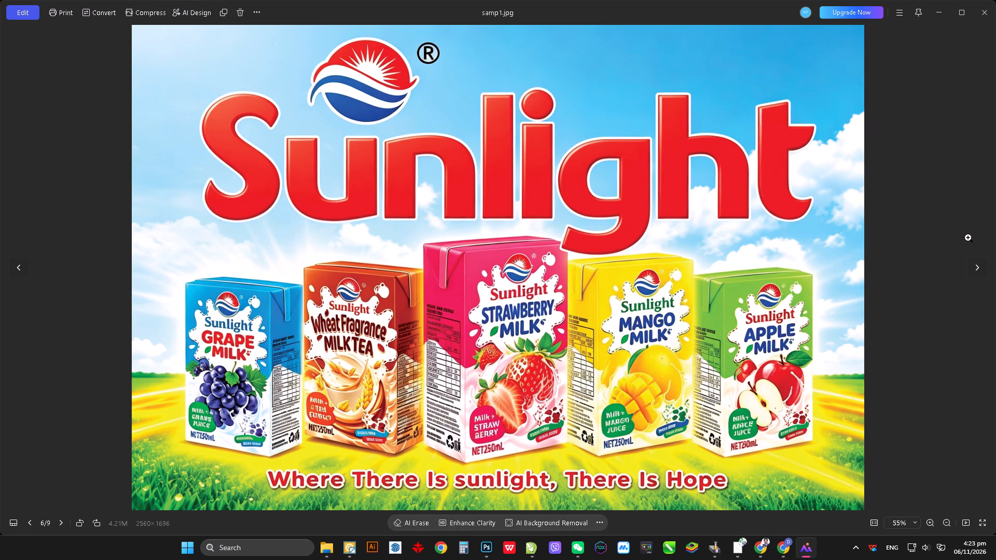
key("Right")
key("Right")
key("Left")
key("Left")
key("Left")
key("Right")
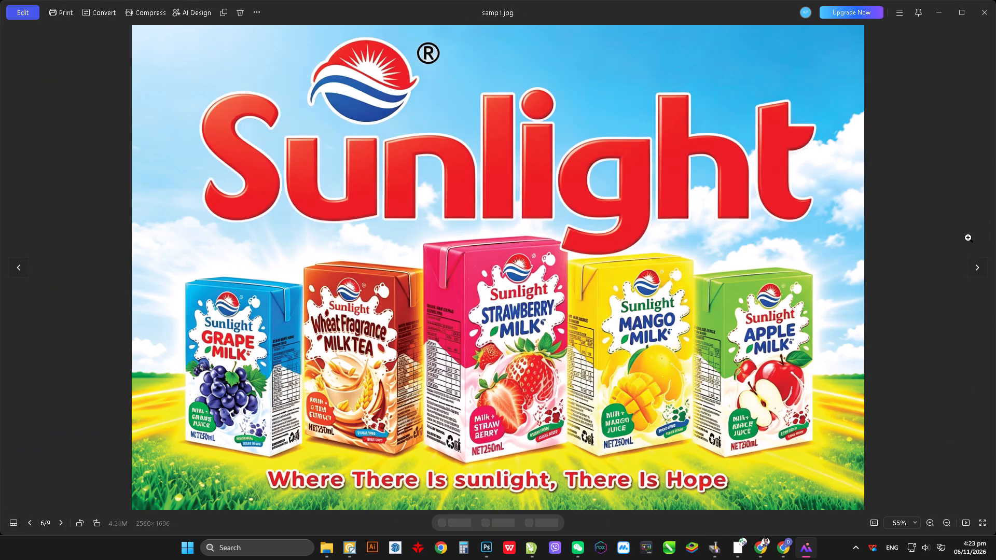
key("Right")
key("Right")
key("Left")
key("Left")
key("Right")
key("Right")
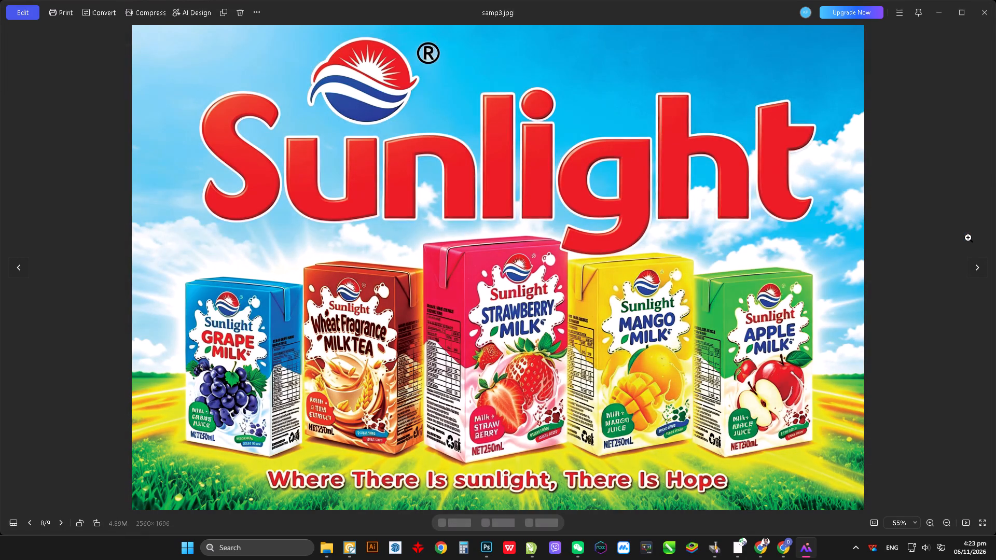
key("Left")
key("Right")
key("Right")
key("Left")
key("Left")
key("Right")
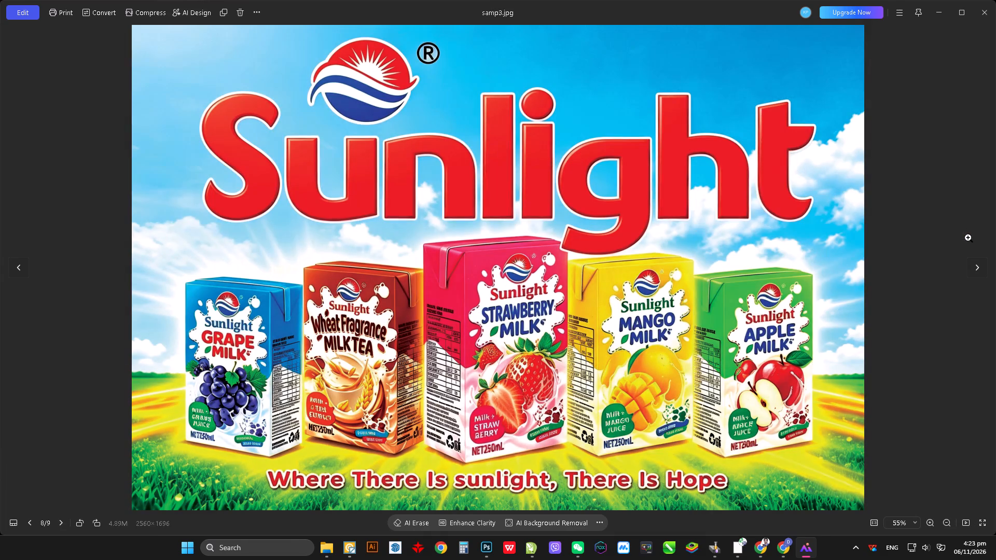
key("Left")
key("Right")
key("Left")
key("Right")
Close the samp3 image preview to return to the USB drive folder.
left_click(982, 17)
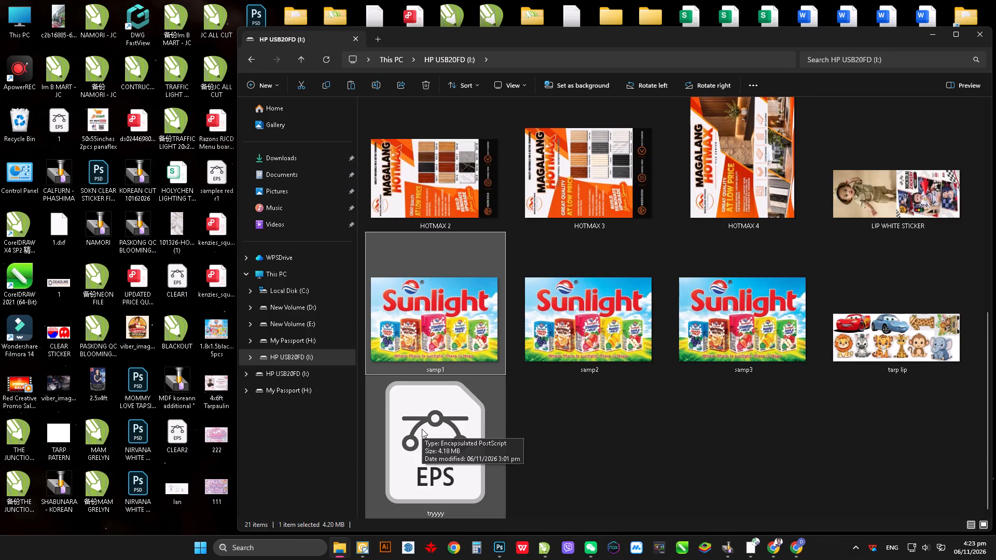
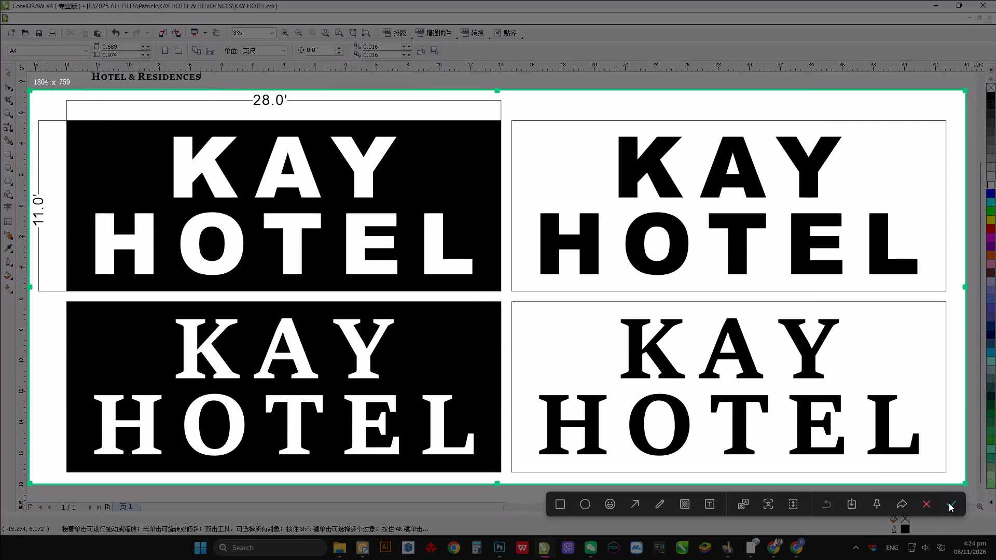
Copy the selected screenshot region showing the four KAY HOTEL sign layouts to the clipboard.
left_click(949, 503)
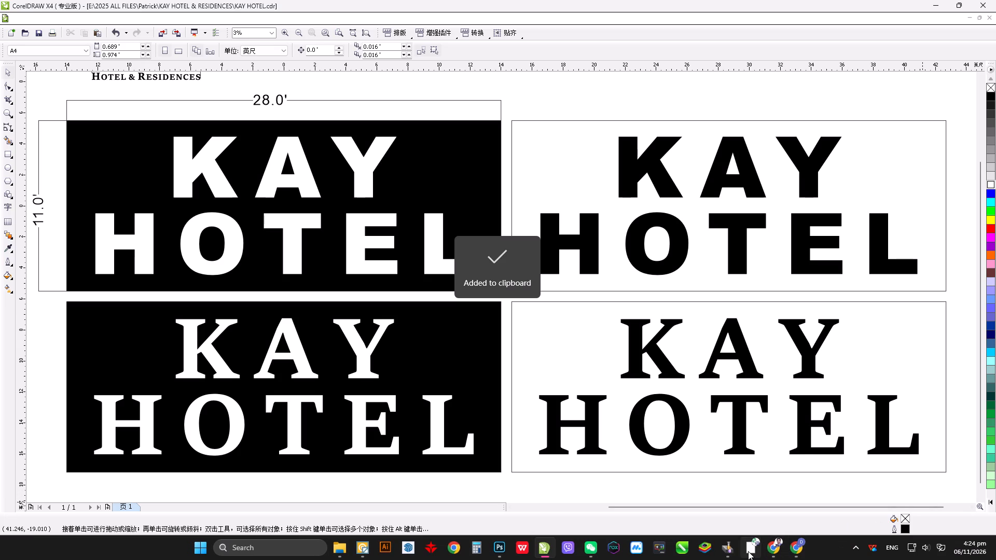